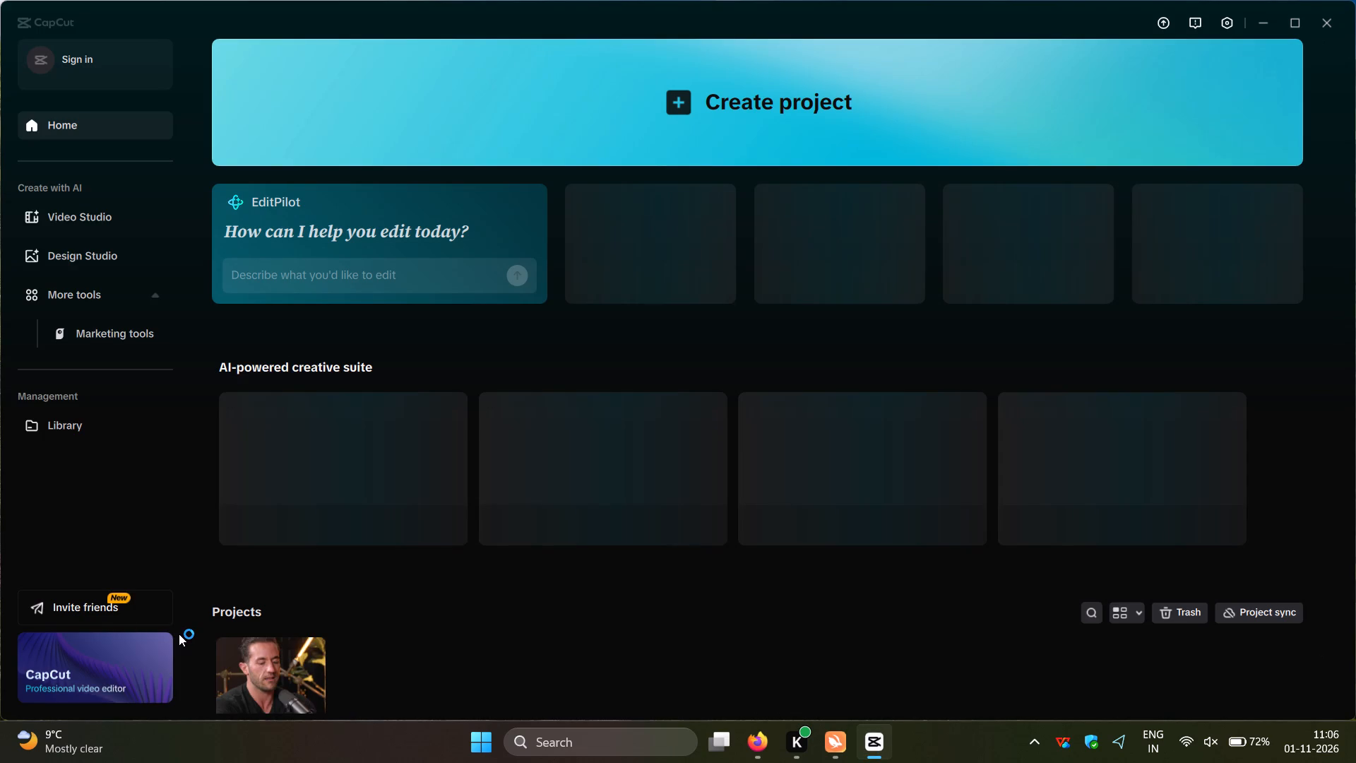
Dismiss the CapCut Pro free-trial offer covering the home page.
{"action": "scroll", "coordinate": [570, 536], "scroll_direction": "up", "scroll_amount": 5}
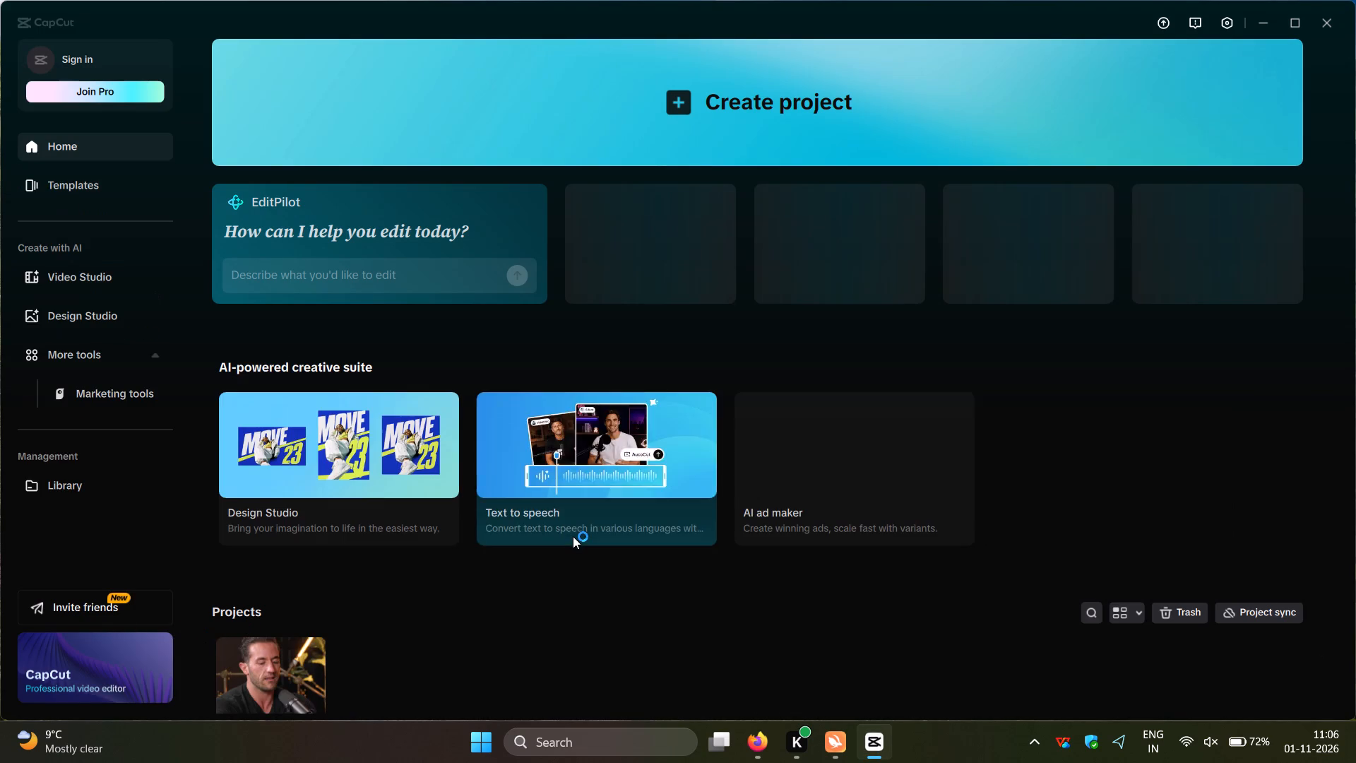
{"action": "scroll", "coordinate": [573, 536], "scroll_direction": "down", "scroll_amount": 8}
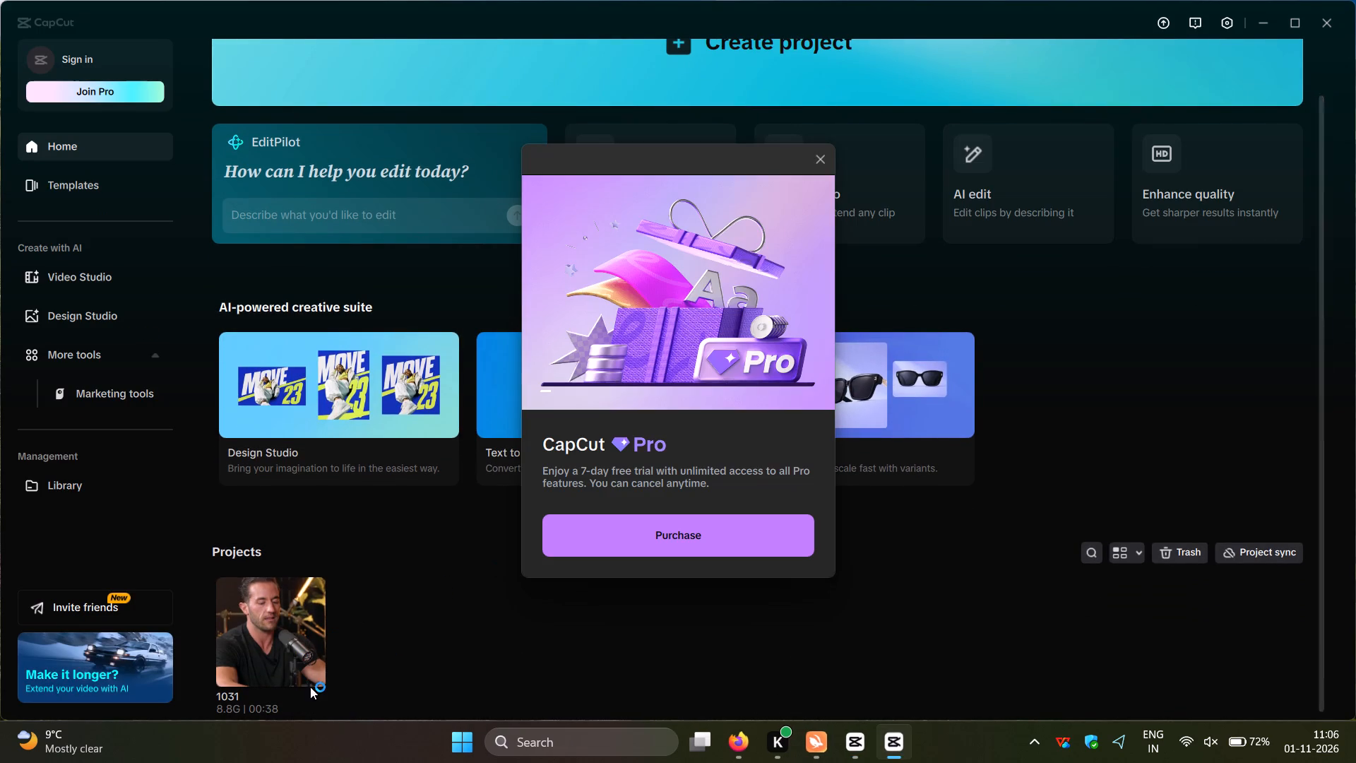
{"action": "left_click", "coordinate": [817, 158]}
Delete the existing project 1031 from the Projects list by moving it to Trash.
{"action": "scroll", "coordinate": [548, 511], "scroll_direction": "up", "scroll_amount": 7}
{"action": "scroll", "coordinate": [548, 511], "scroll_direction": "down", "scroll_amount": 2}
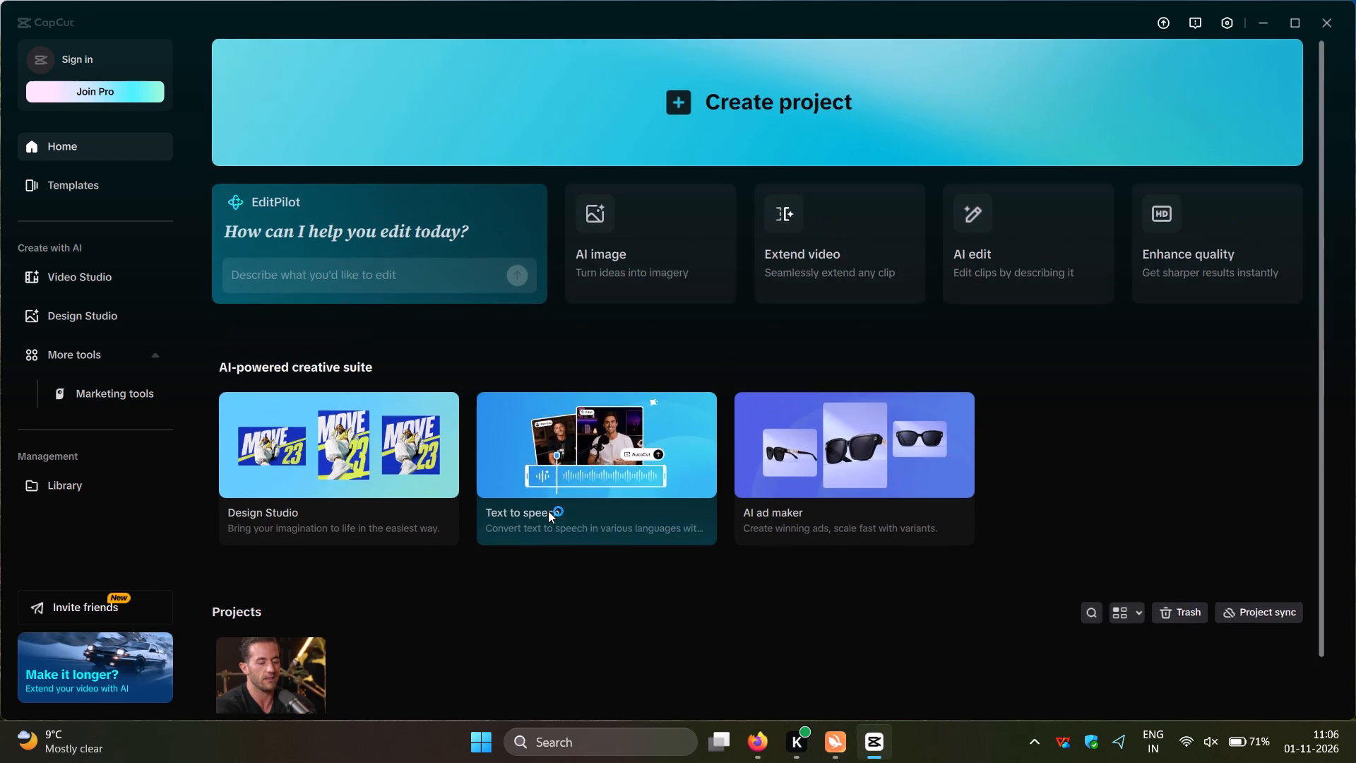
{"action": "scroll", "coordinate": [548, 511], "scroll_direction": "down", "scroll_amount": 3}
{"action": "left_click", "coordinate": [315, 677]}
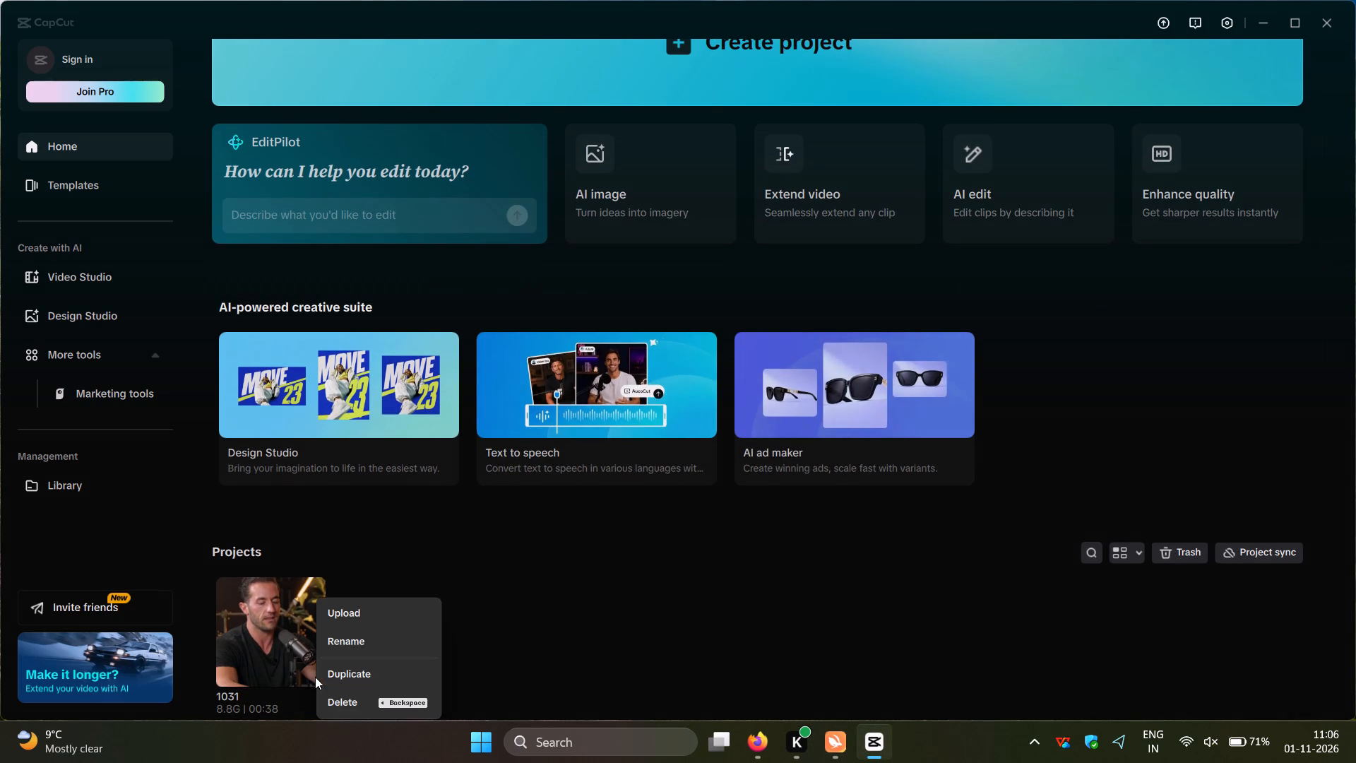
{"action": "left_click", "coordinate": [332, 699]}
{"action": "left_click", "coordinate": [610, 422]}
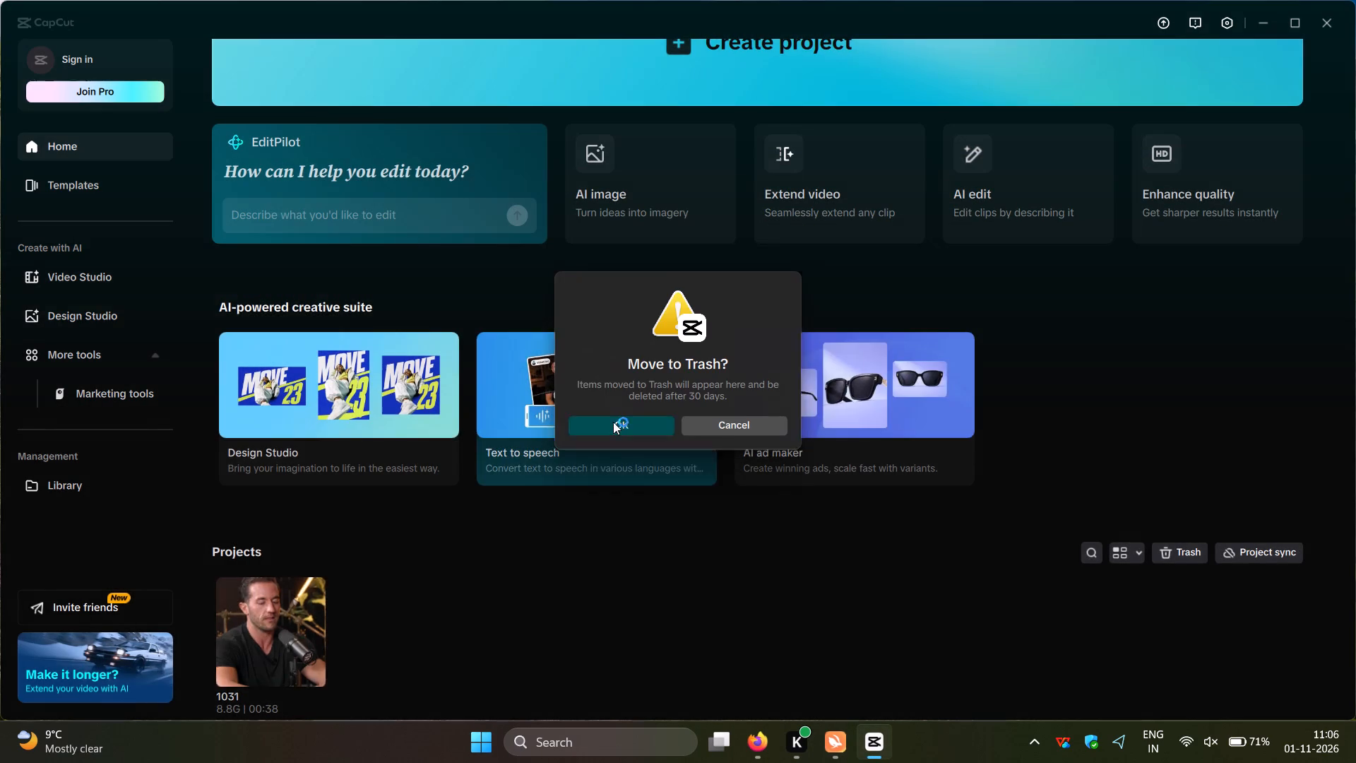
{"action": "scroll", "coordinate": [449, 532], "scroll_direction": "up", "scroll_amount": 6}
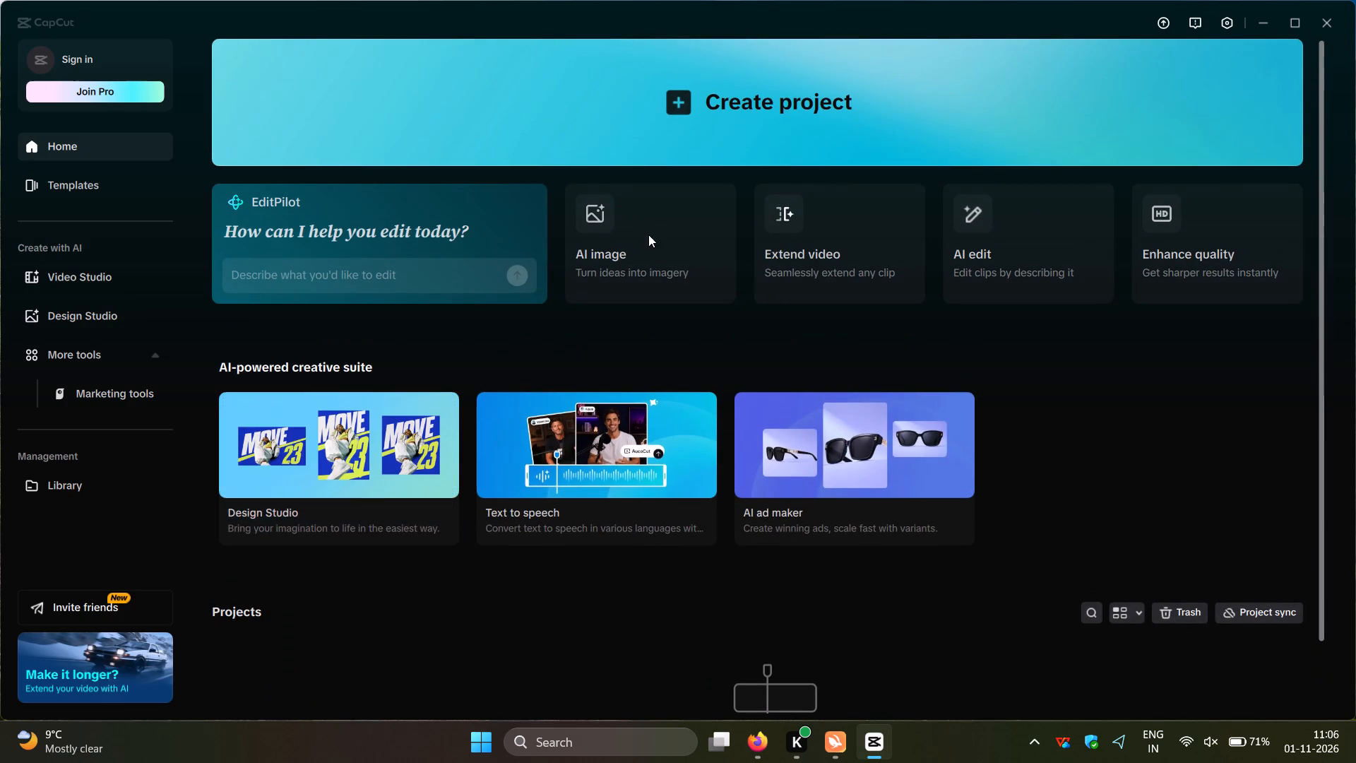
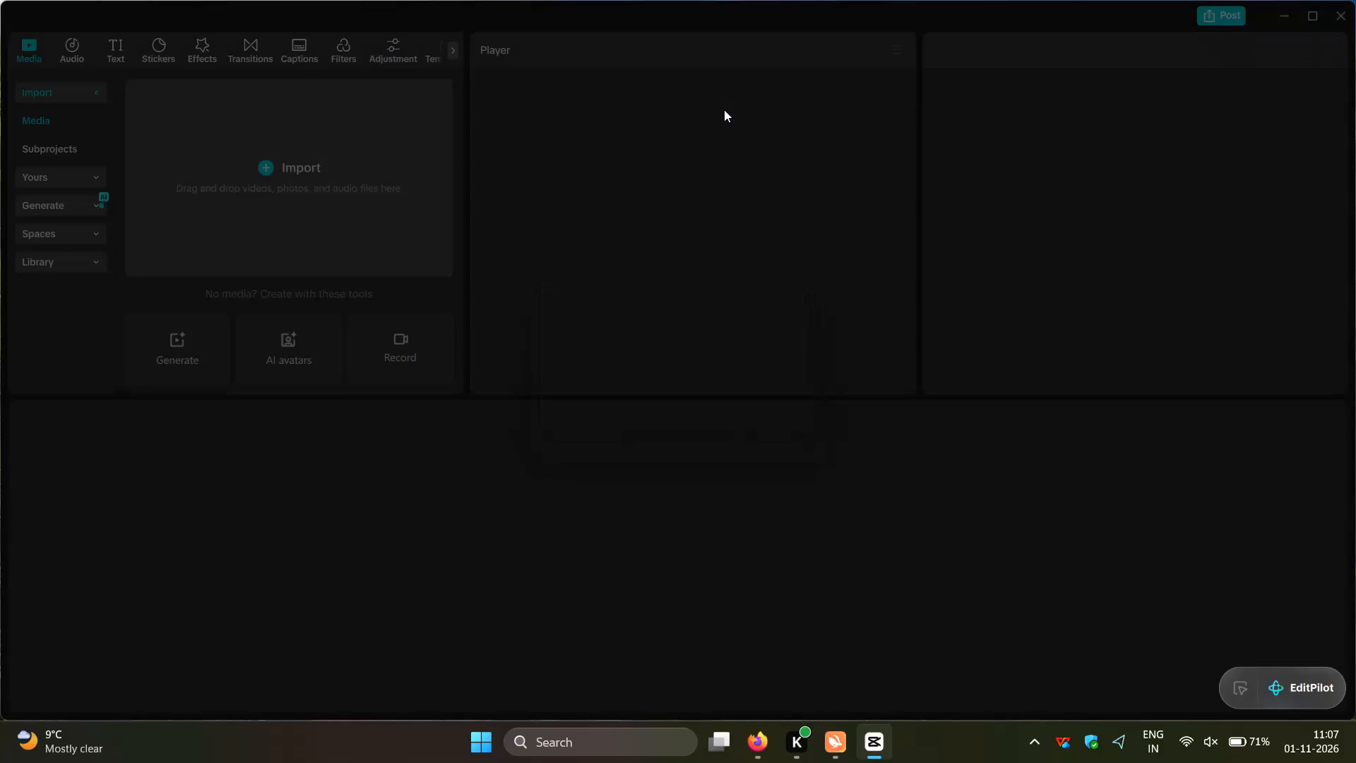
Import the video 260910_CoxonCNN_Raw and the image TheAlliance-Logo-Black from the Downloads folder into the project media.
{"action": "left_click", "coordinate": [307, 175]}
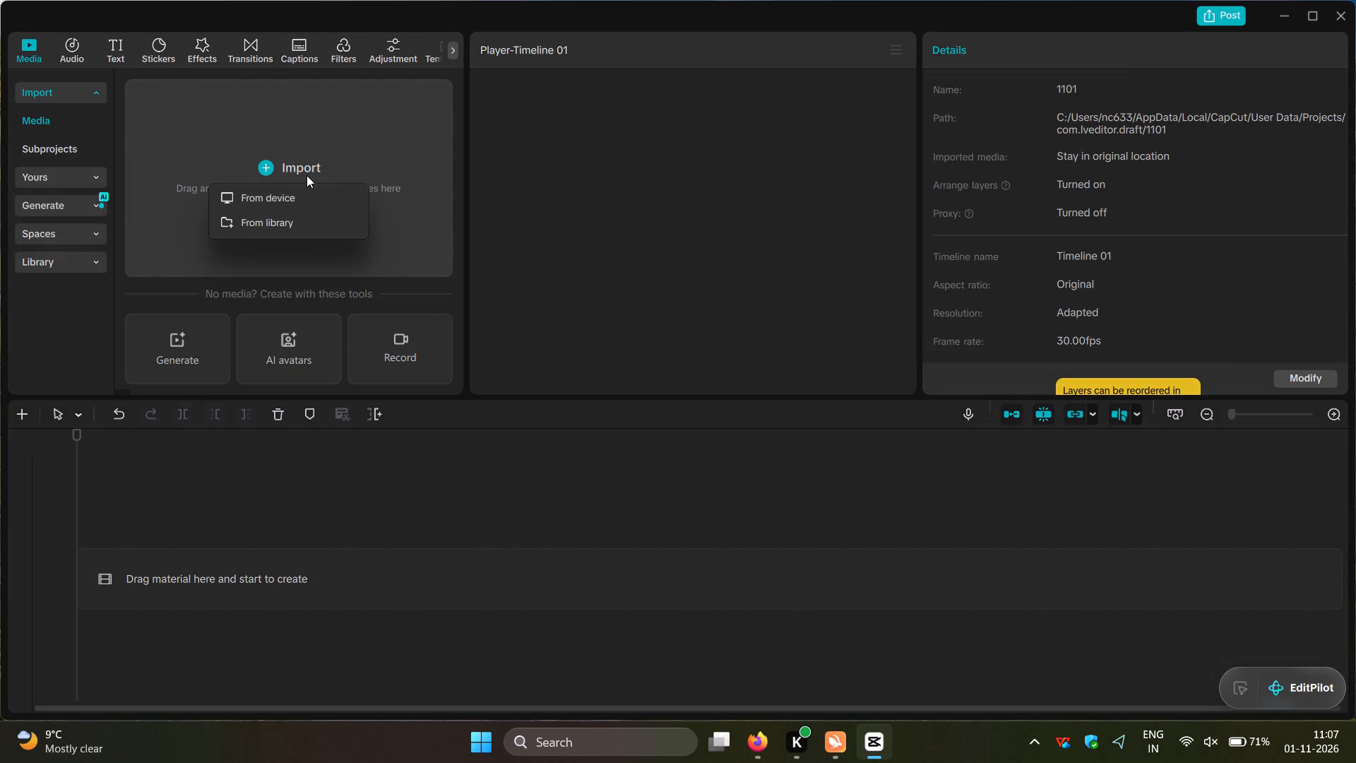
{"action": "left_click", "coordinate": [383, 153]}
{"action": "left_click", "coordinate": [301, 162]}
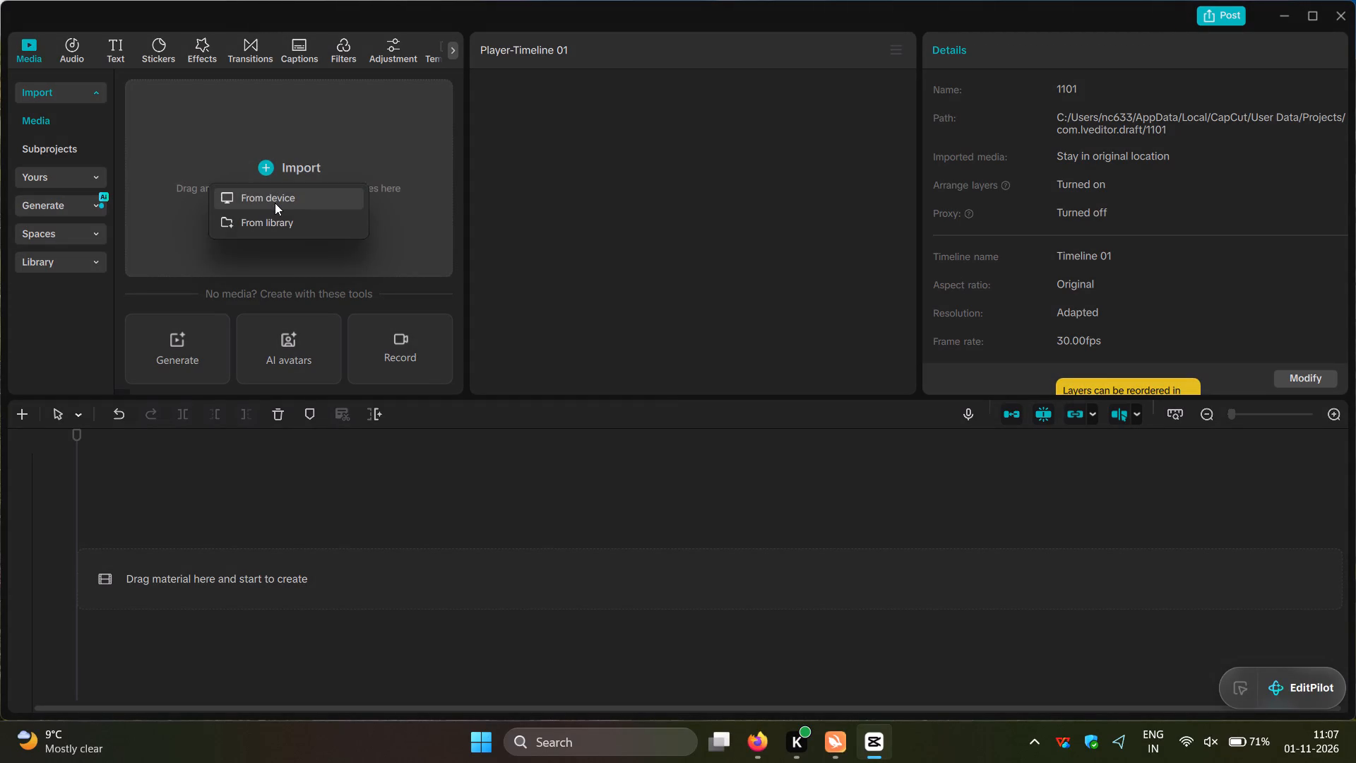
{"action": "left_click", "coordinate": [275, 203]}
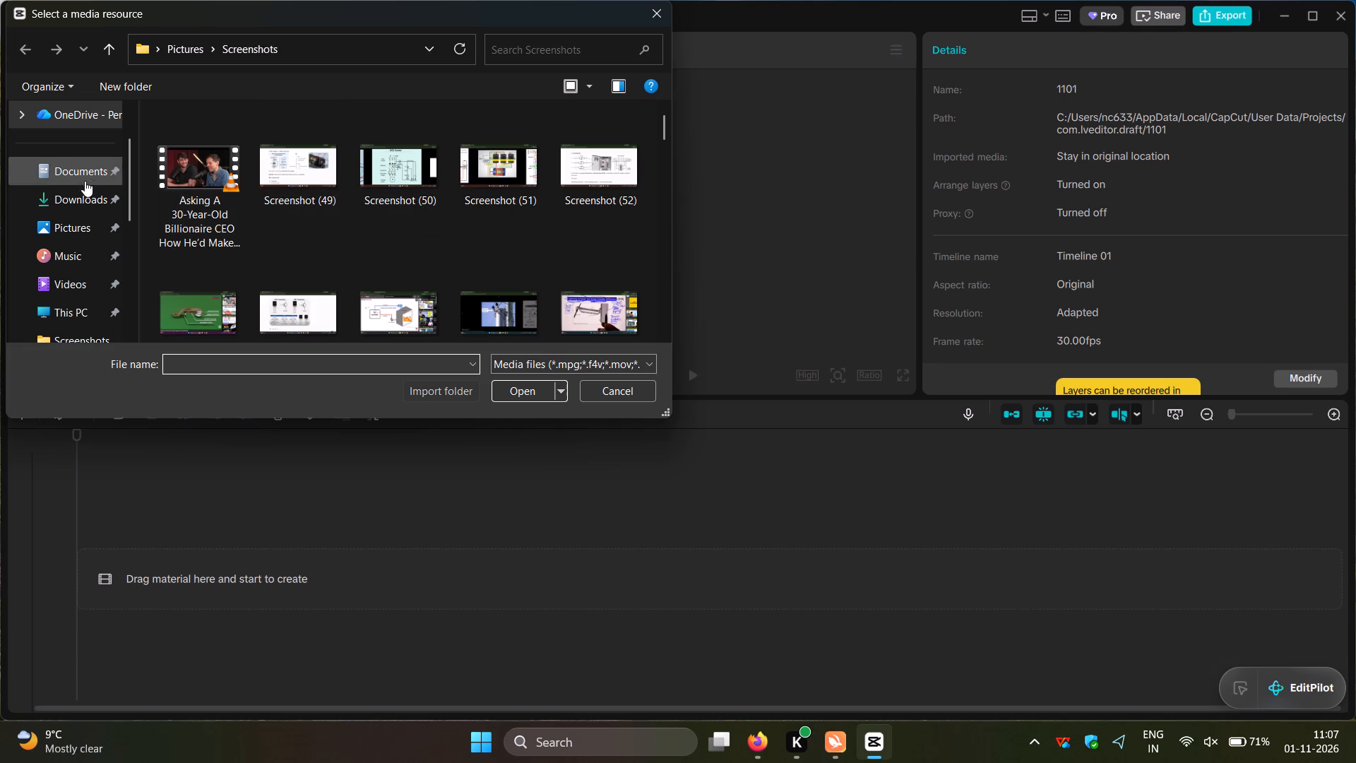
{"action": "left_click", "coordinate": [88, 190]}
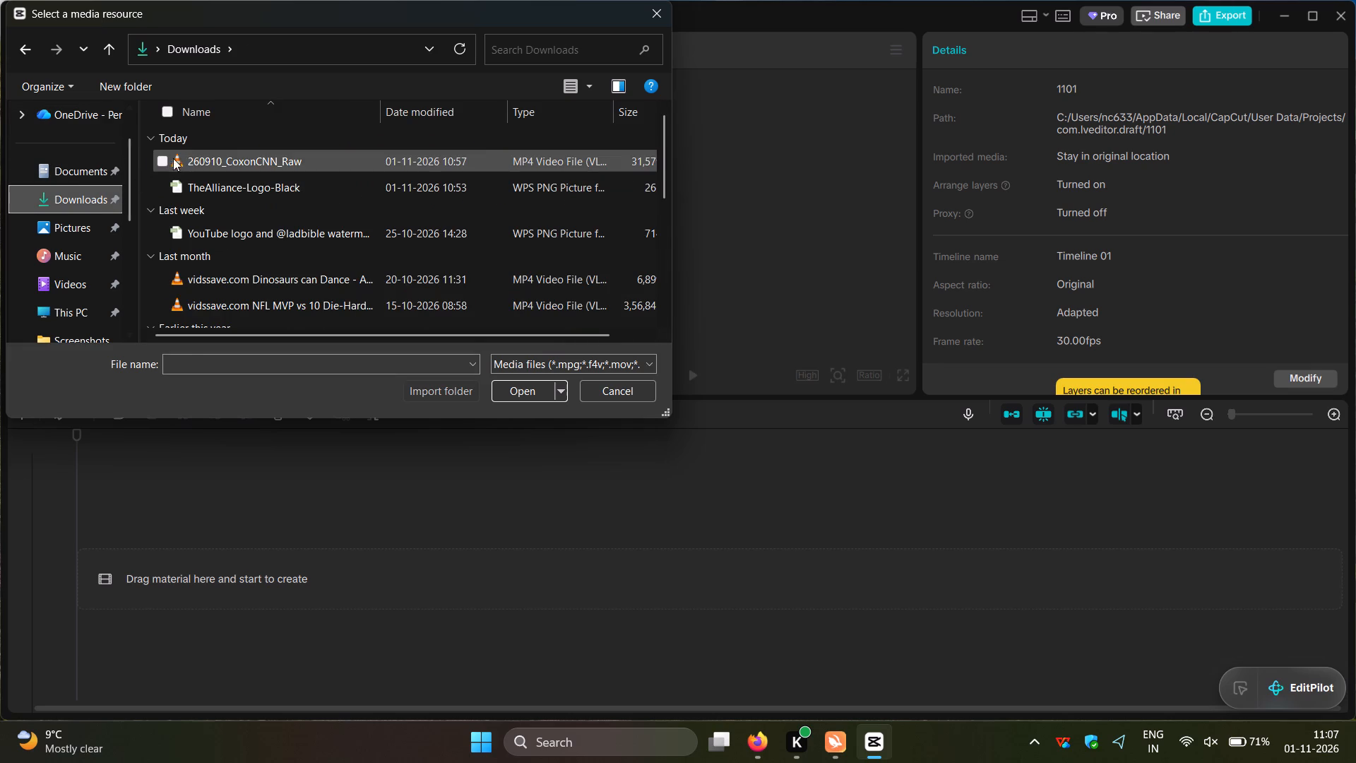
{"action": "left_click", "coordinate": [164, 159]}
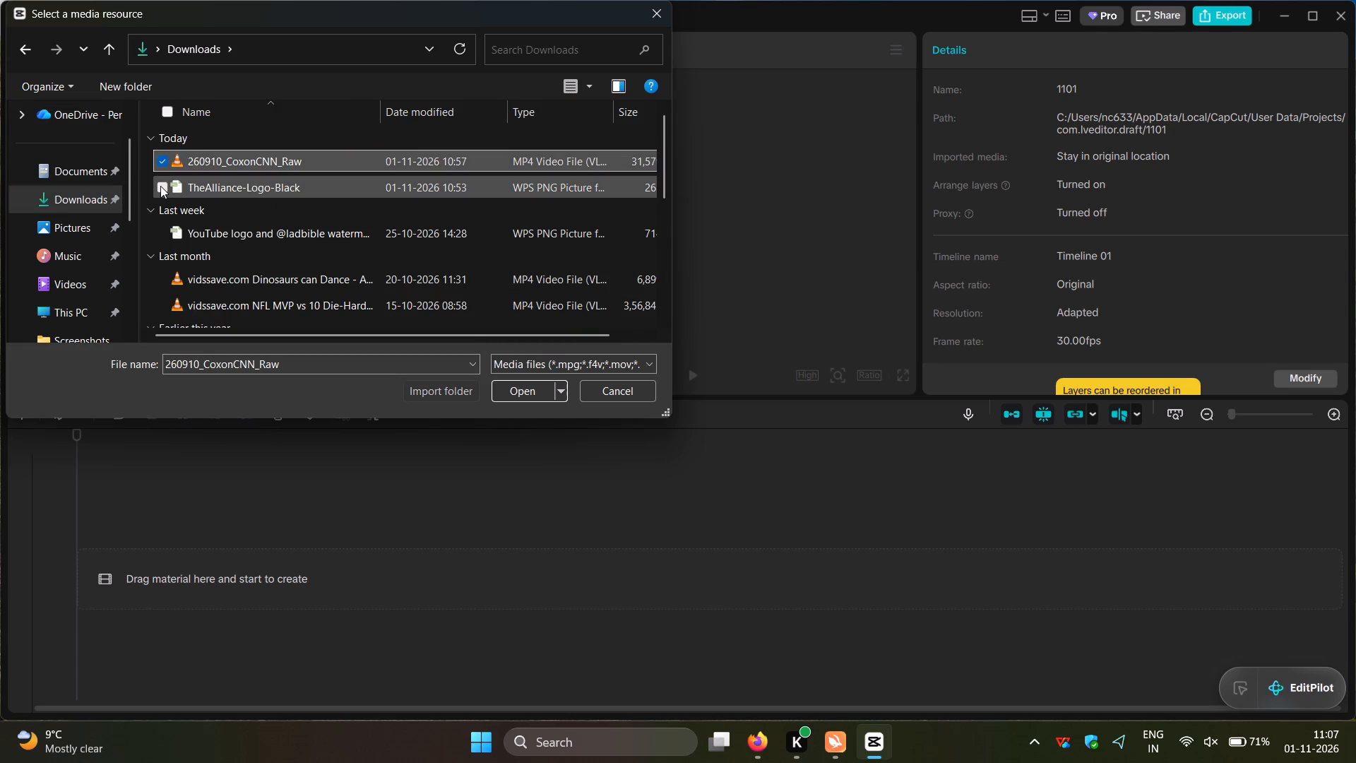
{"action": "left_click", "coordinate": [160, 186]}
{"action": "left_click", "coordinate": [526, 391]}
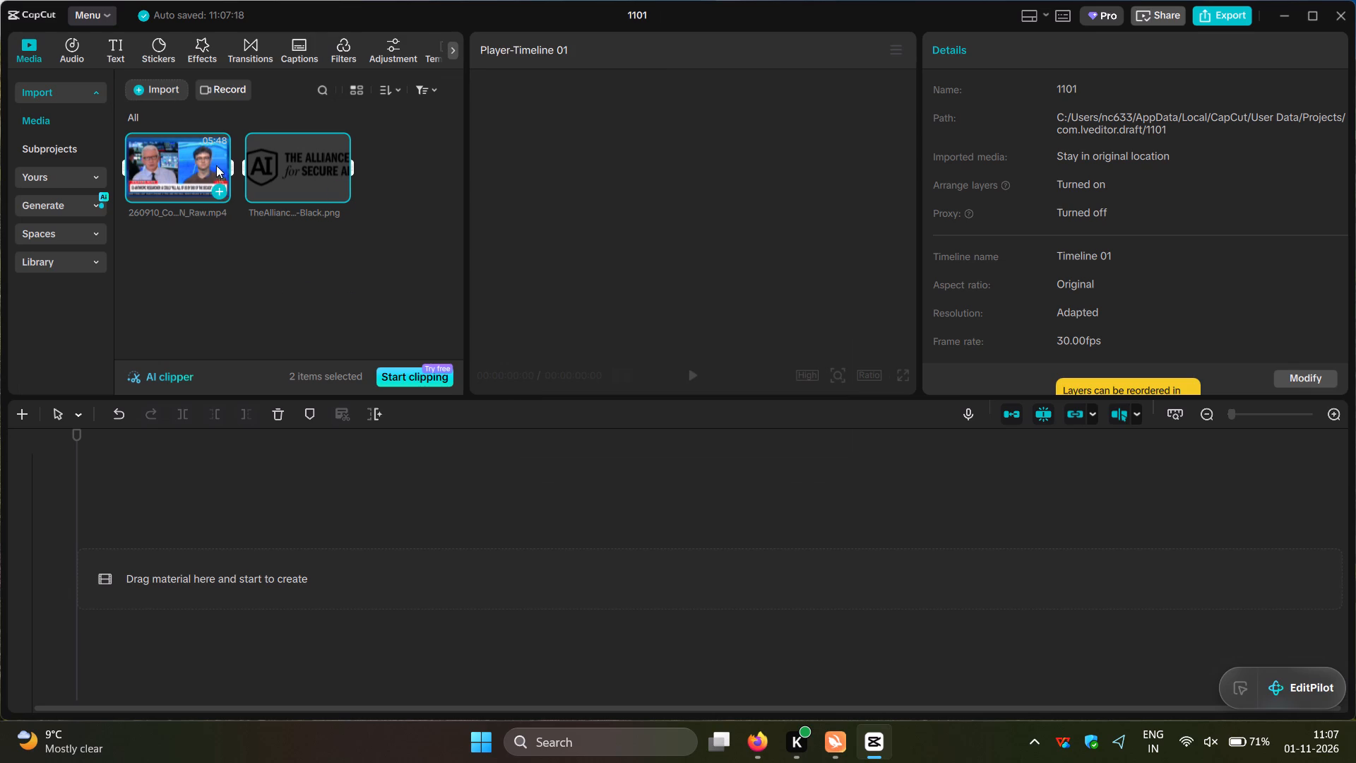
Add both imported files to the timeline, with the CNN video first and the logo image after it.
{"action": "left_click", "coordinate": [221, 188]}
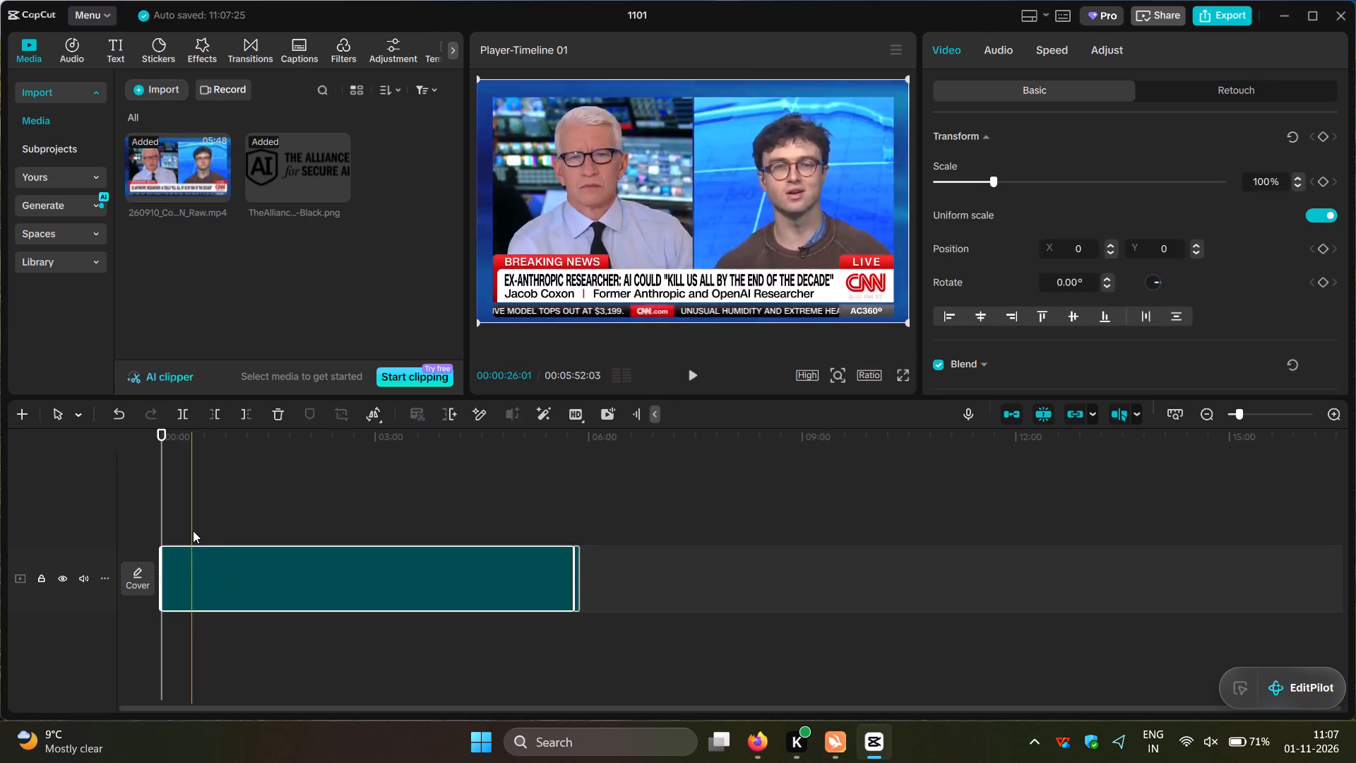
Split the CNN video at 00:02:30:15 and delete the part after the cut, keeping the logo clip.
{"action": "left_click", "coordinate": [1177, 415]}
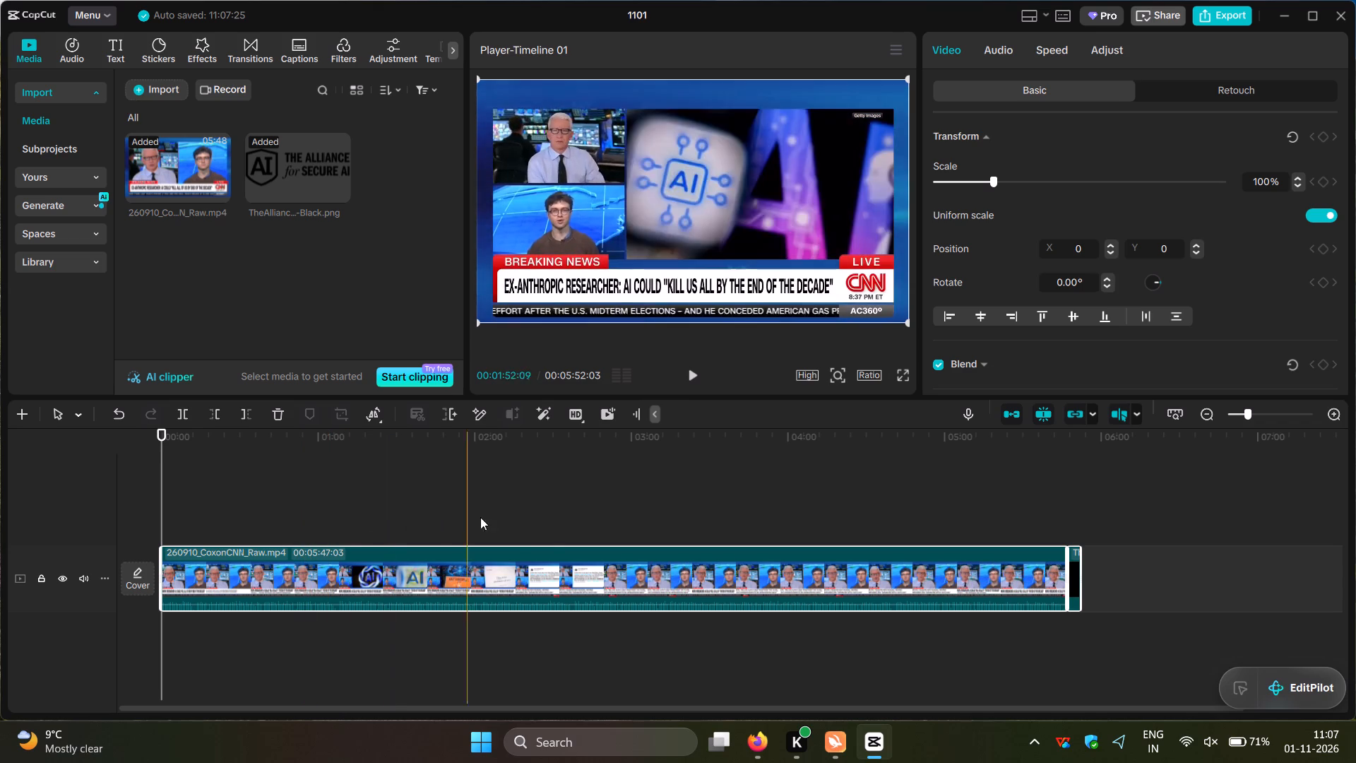
{"action": "left_click", "coordinate": [554, 517]}
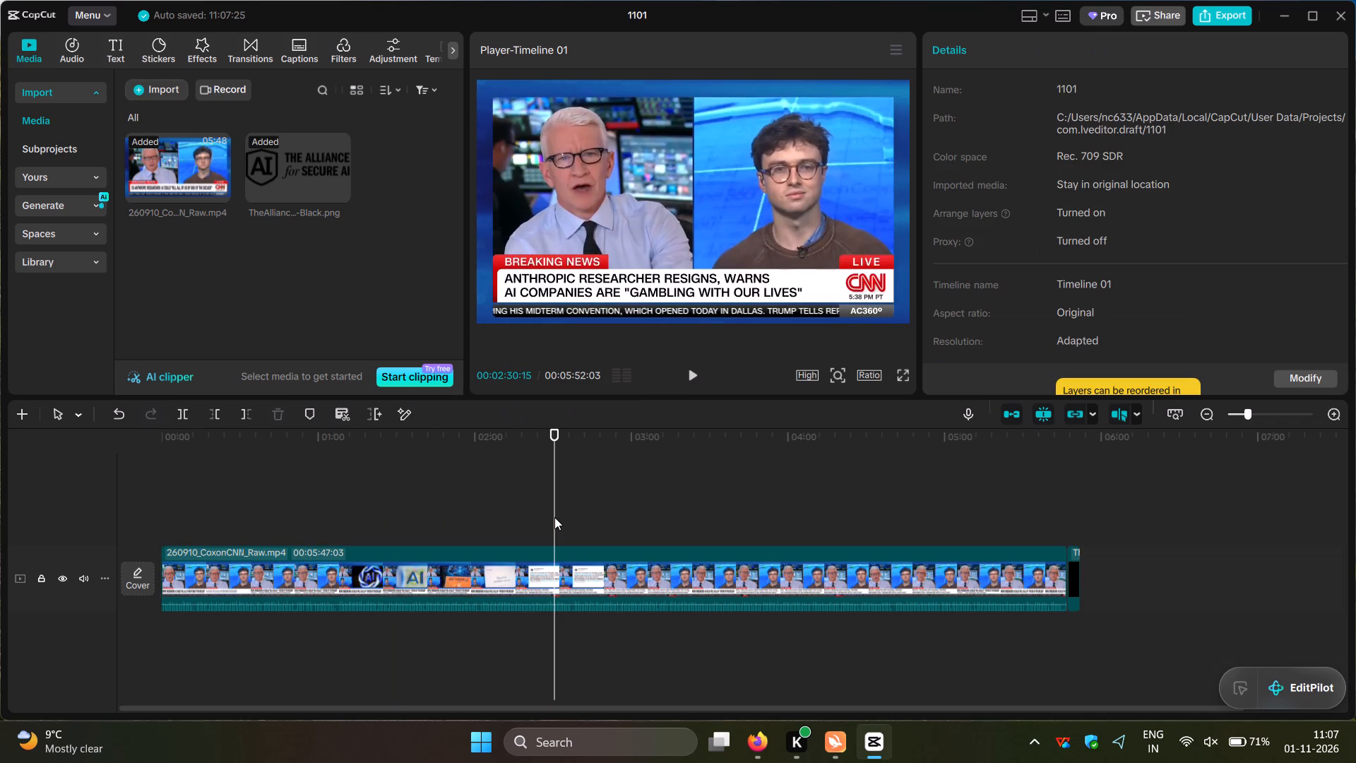
{"action": "left_click", "coordinate": [184, 415]}
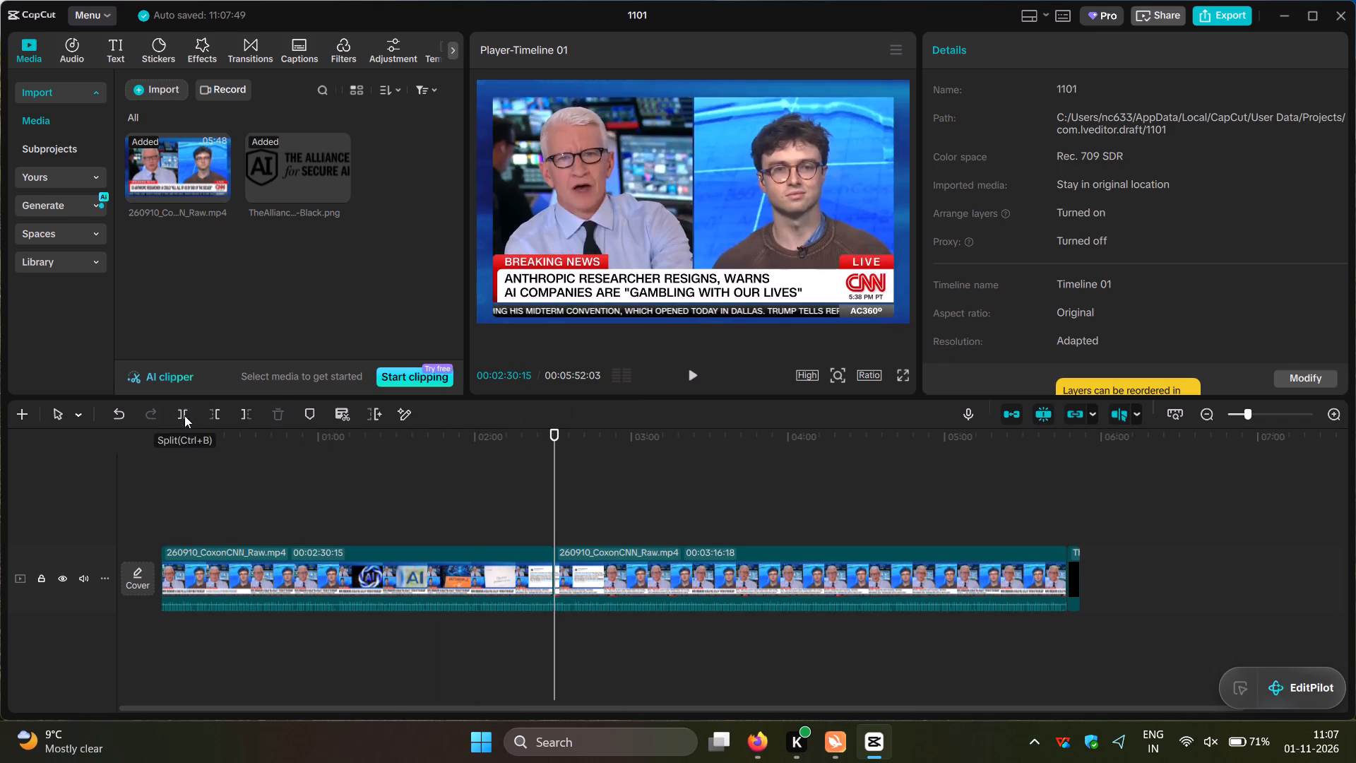
{"action": "left_click", "coordinate": [676, 567]}
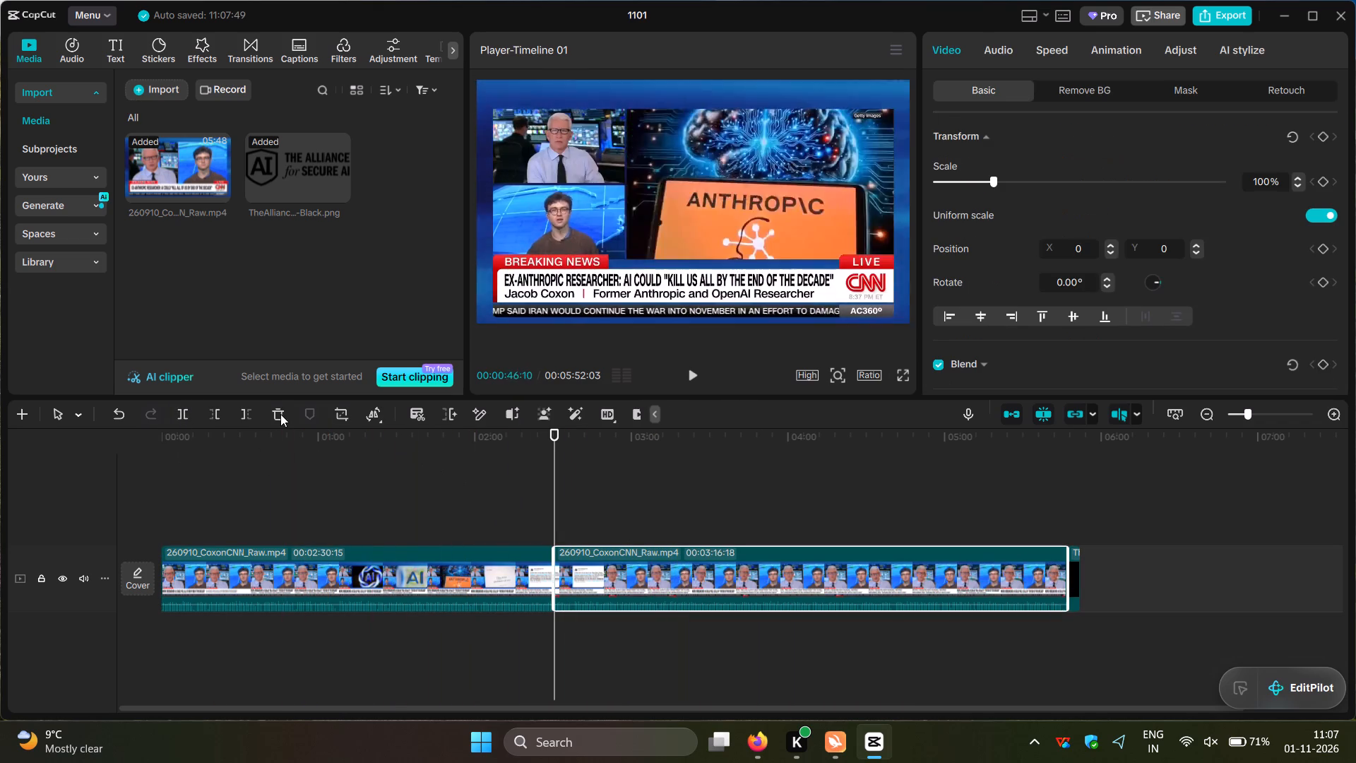
{"action": "left_click", "coordinate": [280, 412]}
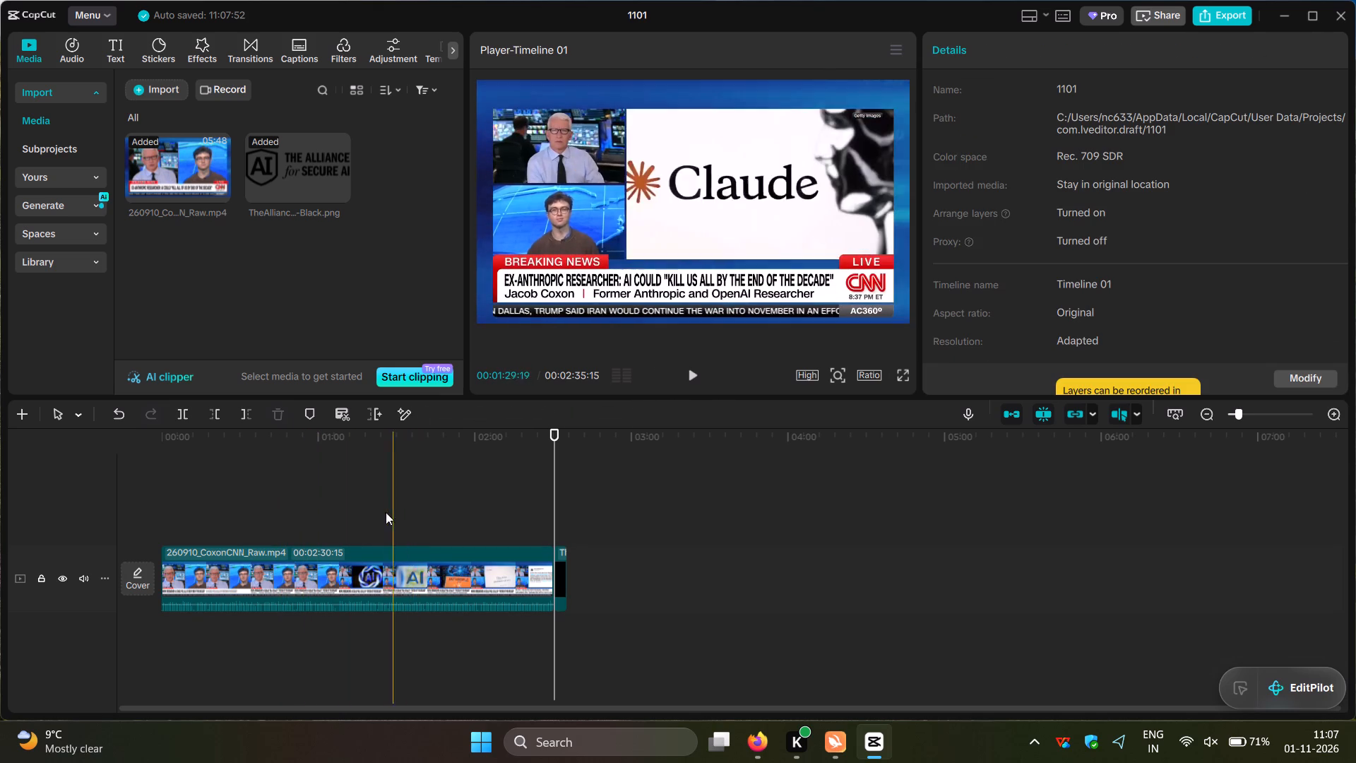
Split the remaining CNN video at about 00:00:58:05.
{"action": "left_click", "coordinate": [314, 509]}
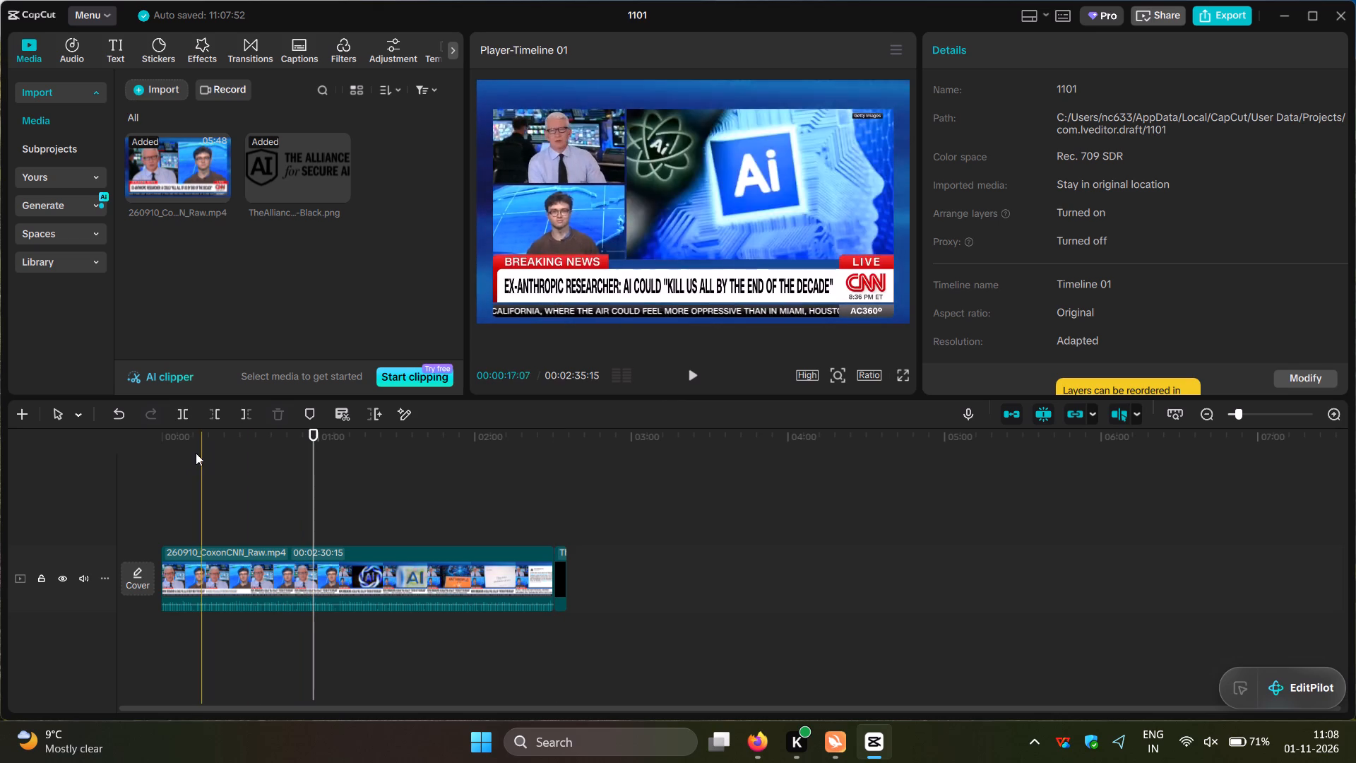
{"action": "left_click", "coordinate": [185, 413]}
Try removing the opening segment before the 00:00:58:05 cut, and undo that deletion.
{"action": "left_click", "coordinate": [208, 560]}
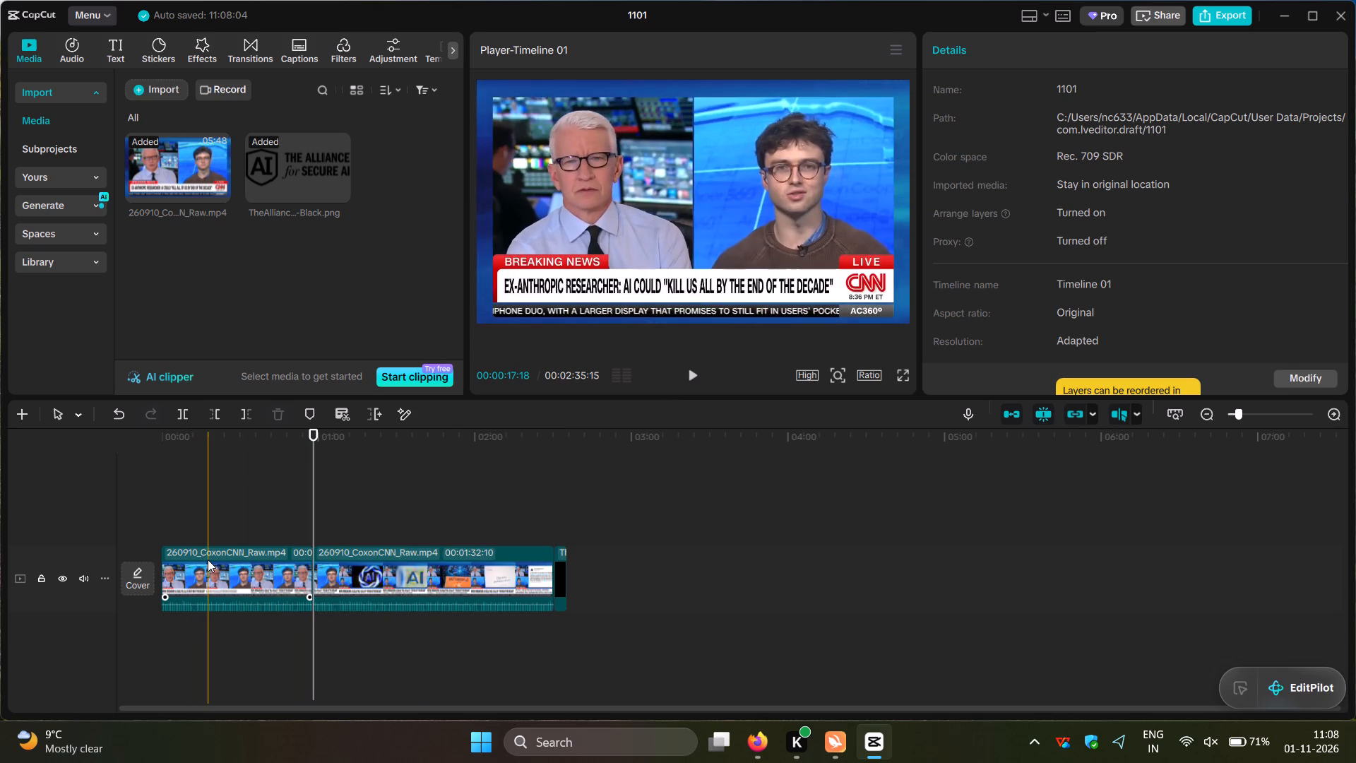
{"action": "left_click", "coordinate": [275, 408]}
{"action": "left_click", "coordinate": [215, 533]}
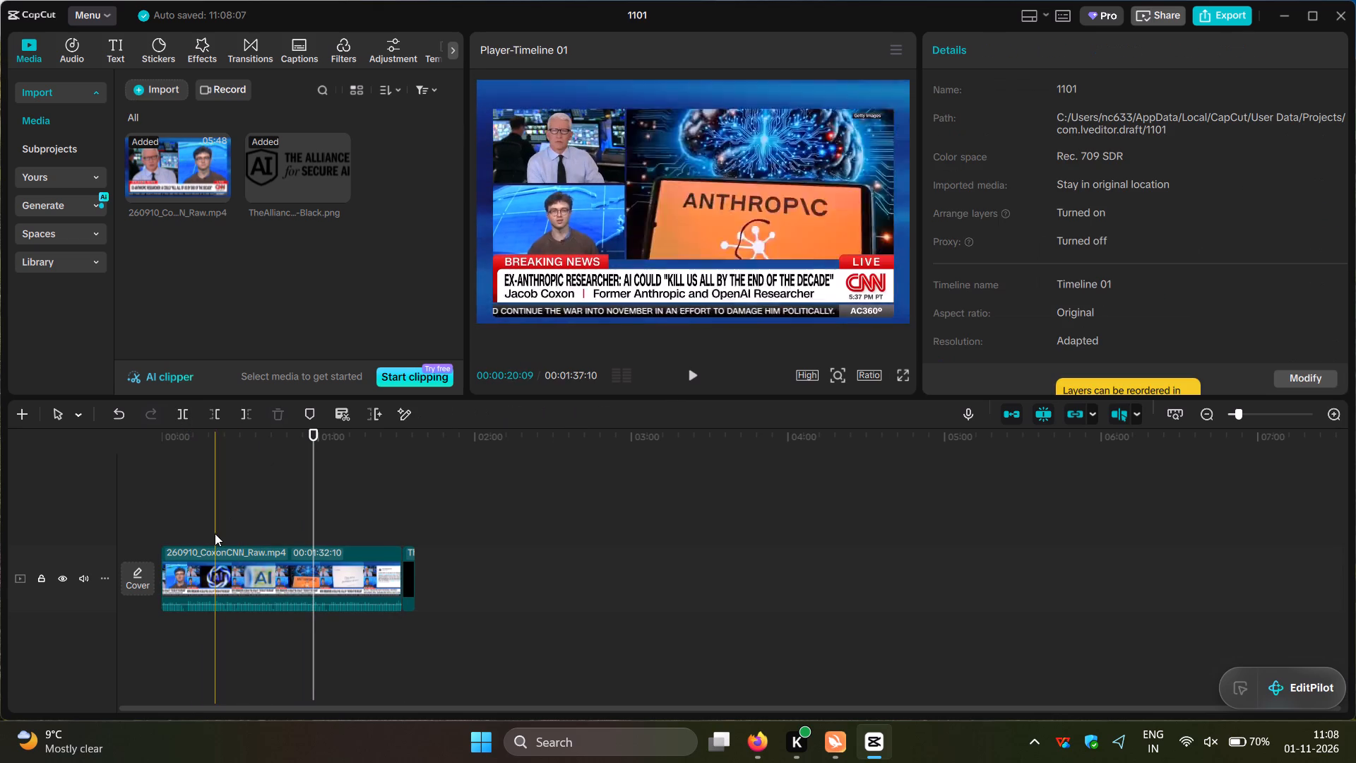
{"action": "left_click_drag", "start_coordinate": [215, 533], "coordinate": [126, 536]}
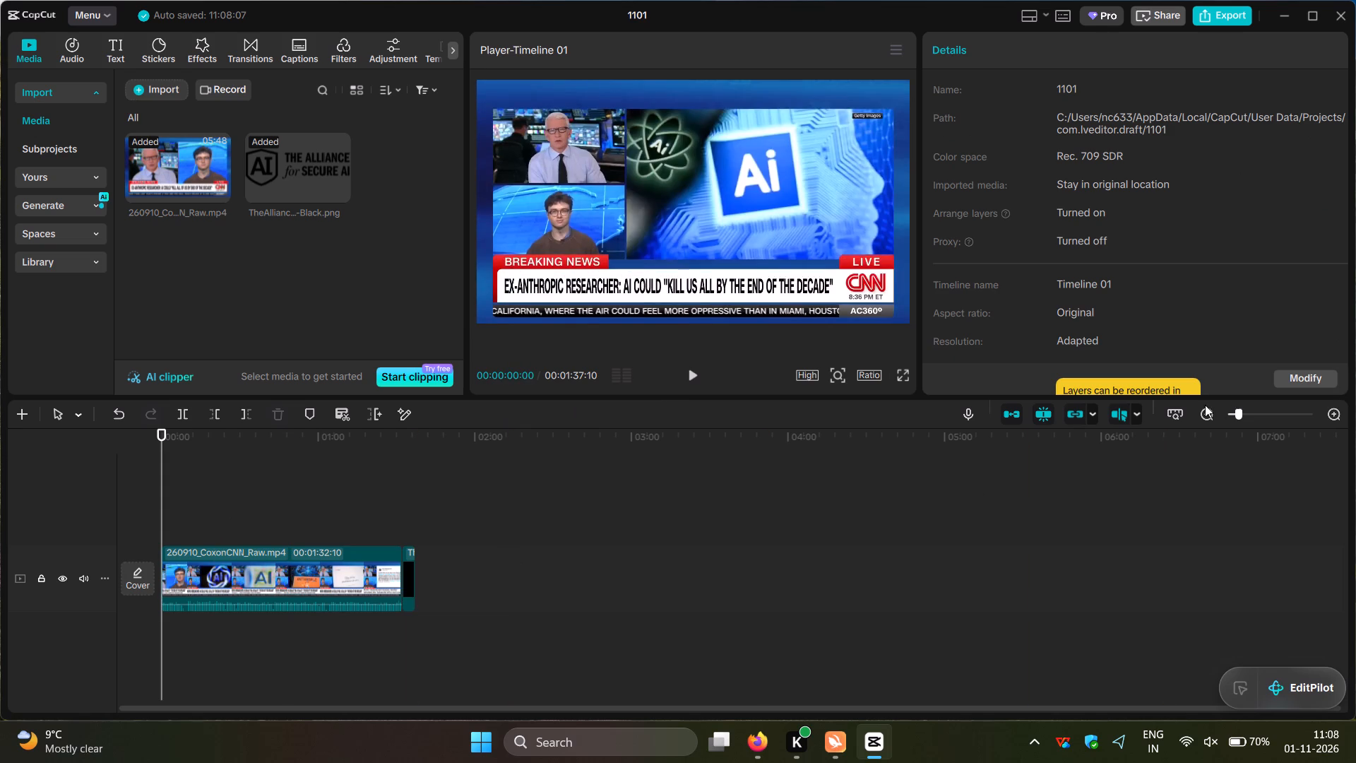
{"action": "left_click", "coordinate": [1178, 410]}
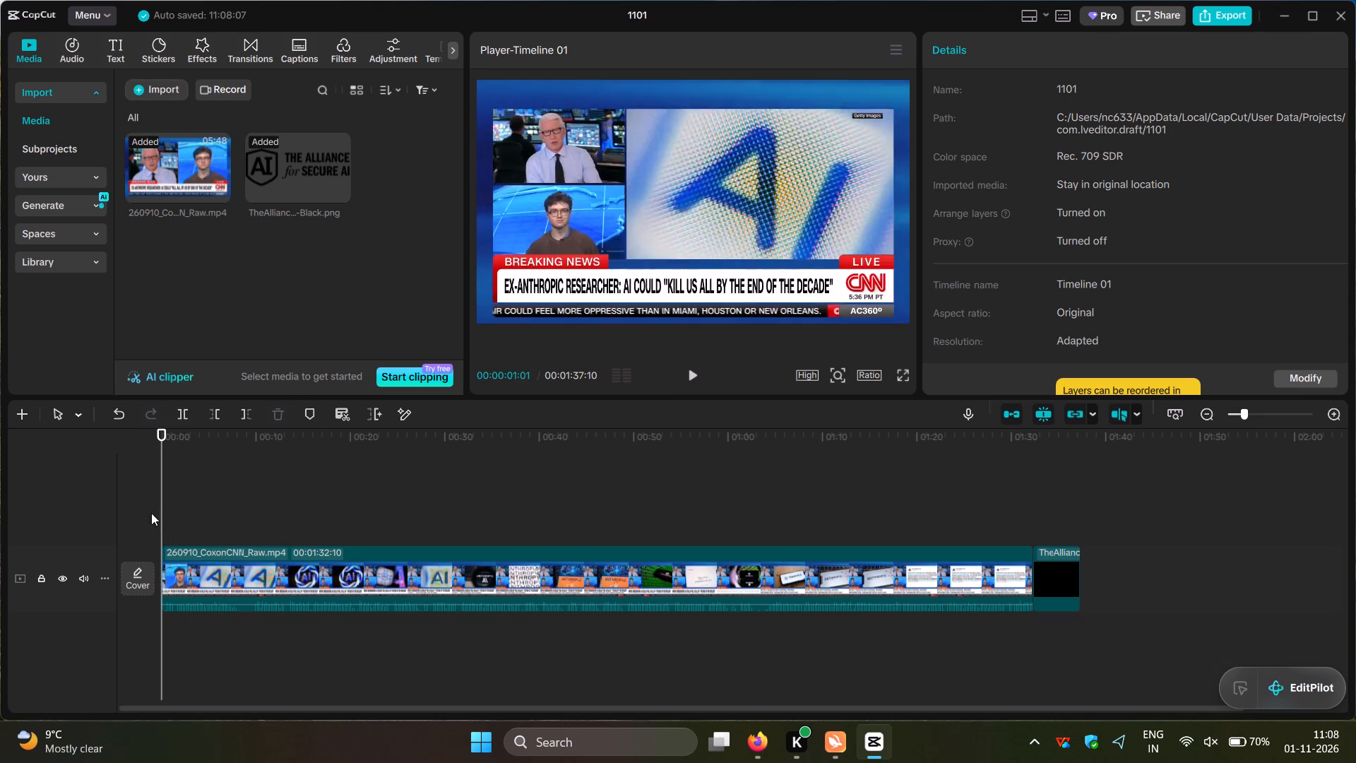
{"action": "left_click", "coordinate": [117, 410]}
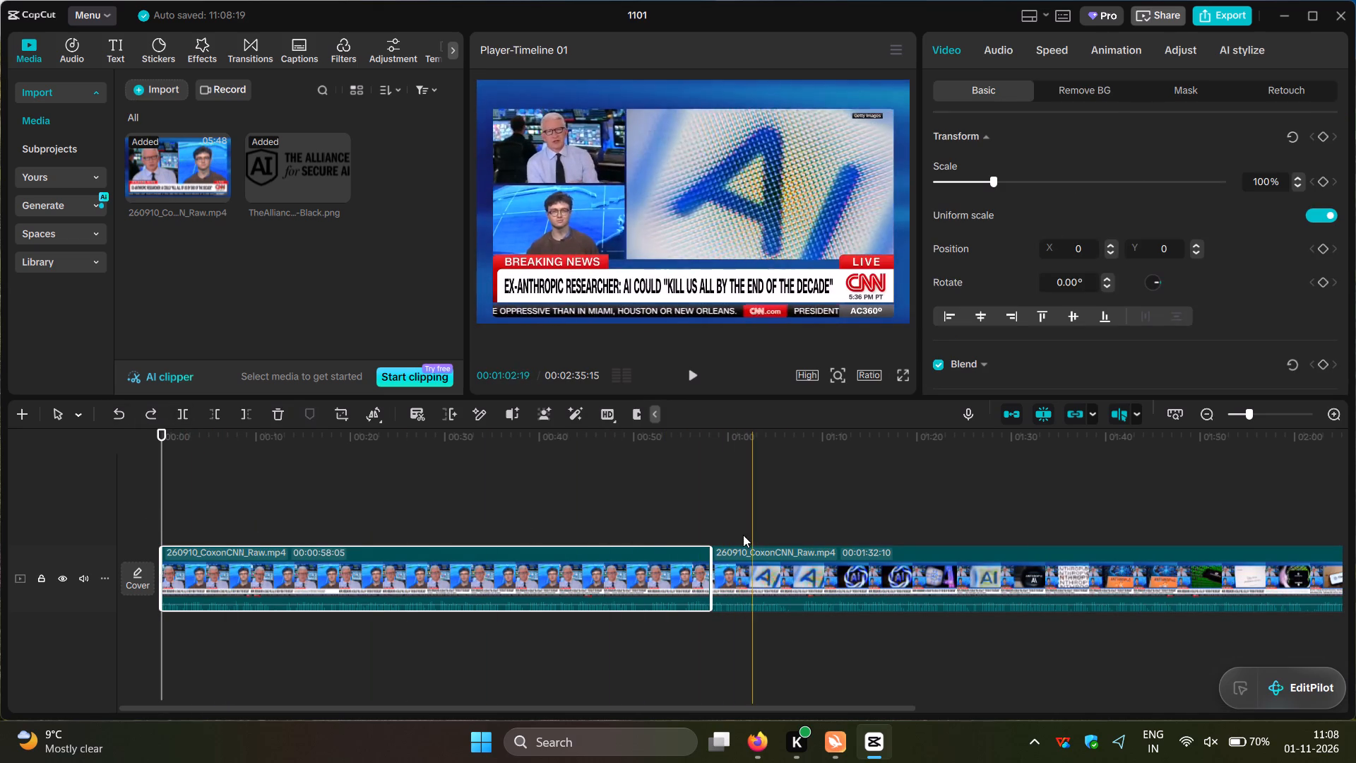
Split the opening CNN segment at 00:00:53:12 and delete the part before the cut.
{"action": "left_click", "coordinate": [666, 529]}
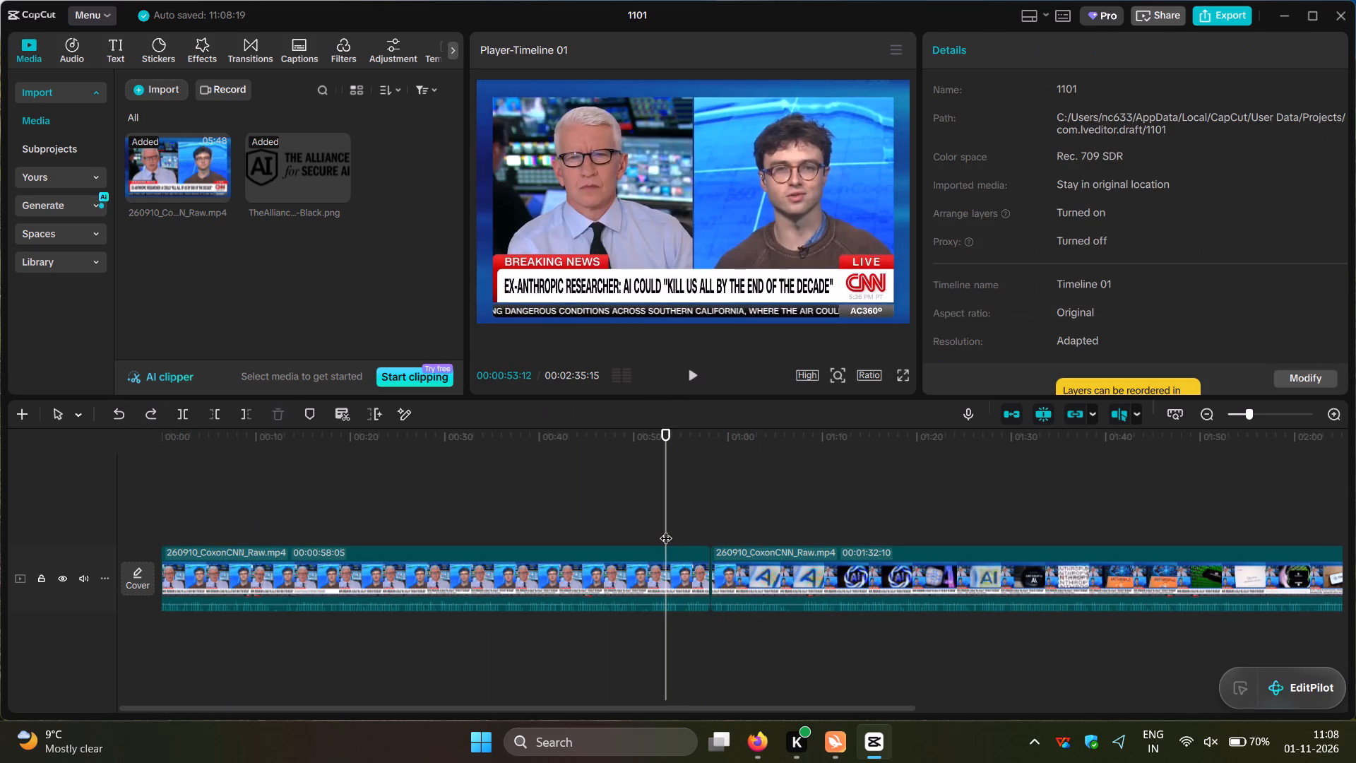
{"action": "left_click", "coordinate": [177, 411]}
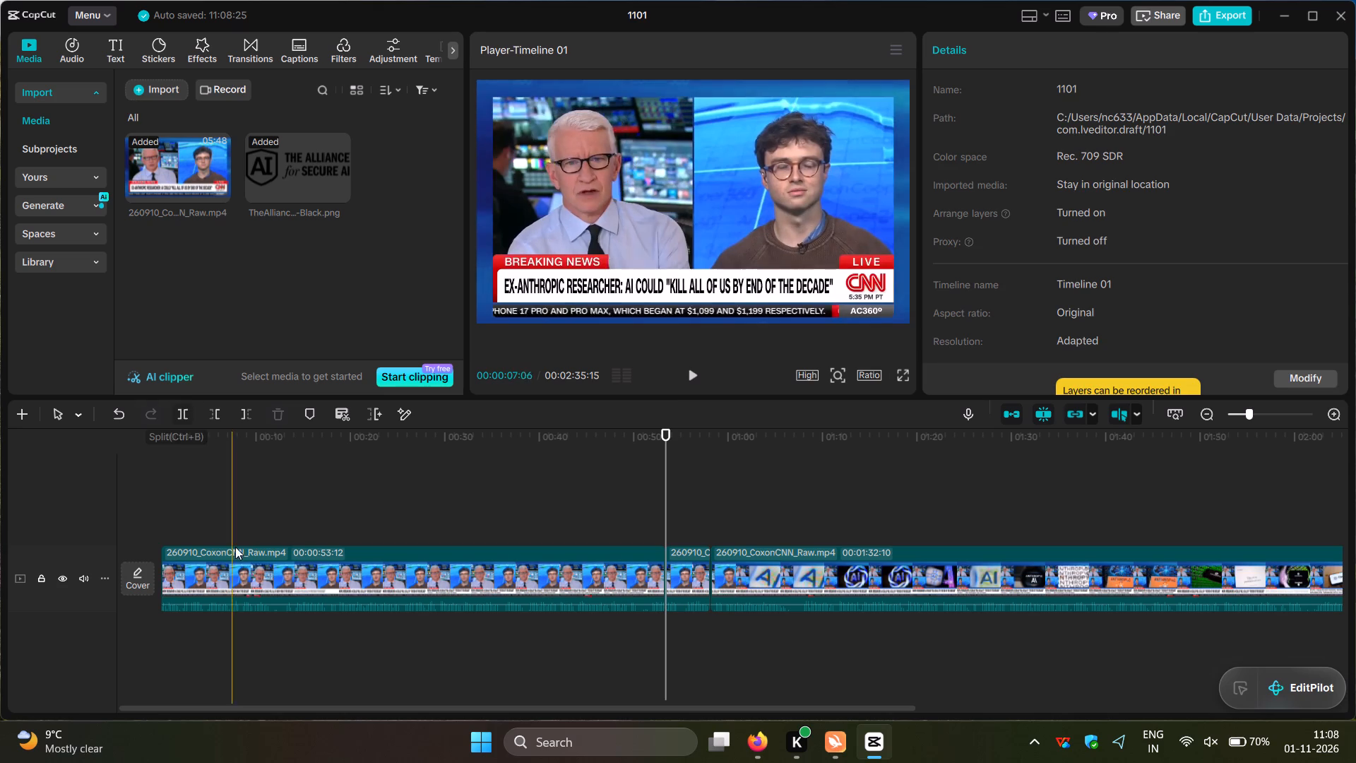
{"action": "left_click", "coordinate": [239, 558]}
{"action": "left_click", "coordinate": [267, 409]}
{"action": "left_click", "coordinate": [280, 418]}
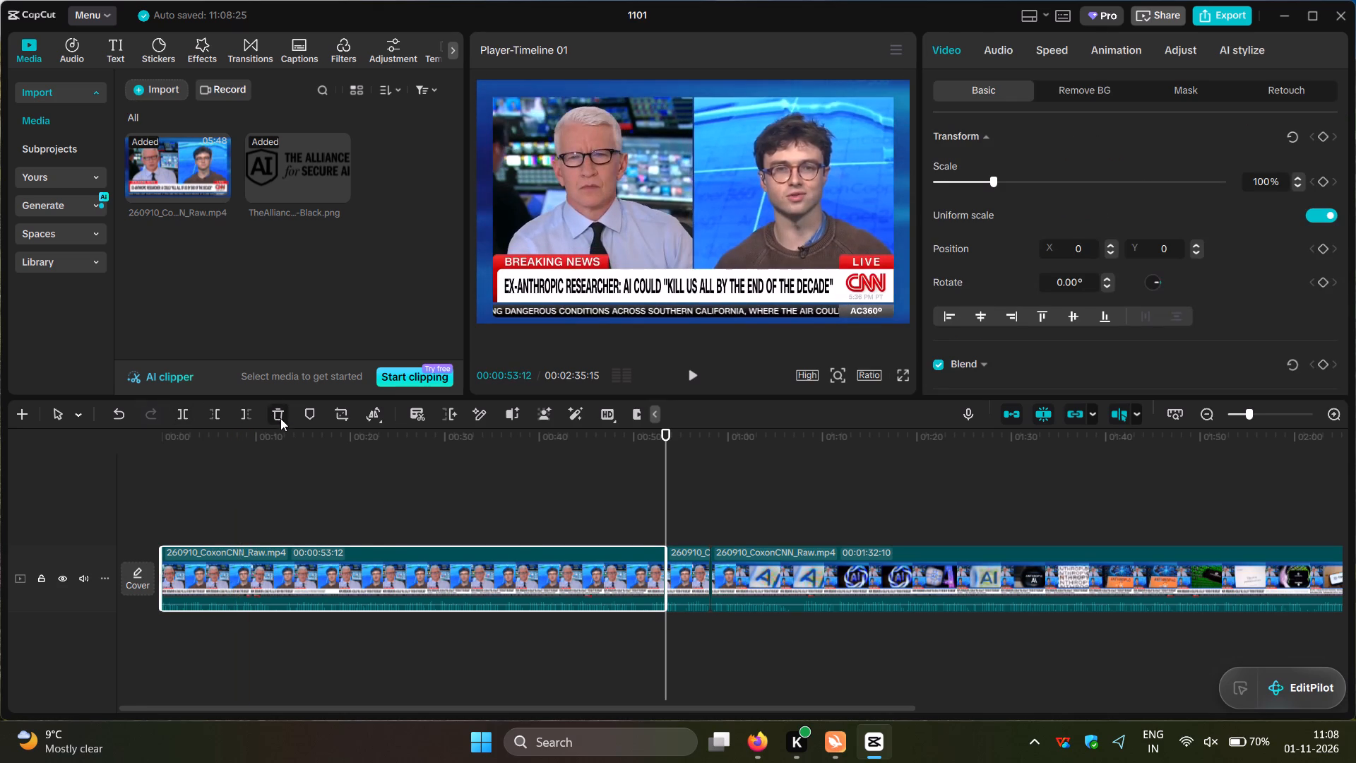
{"action": "left_click", "coordinate": [285, 507]}
{"action": "left_click_drag", "start_coordinate": [285, 507], "coordinate": [255, 503]}
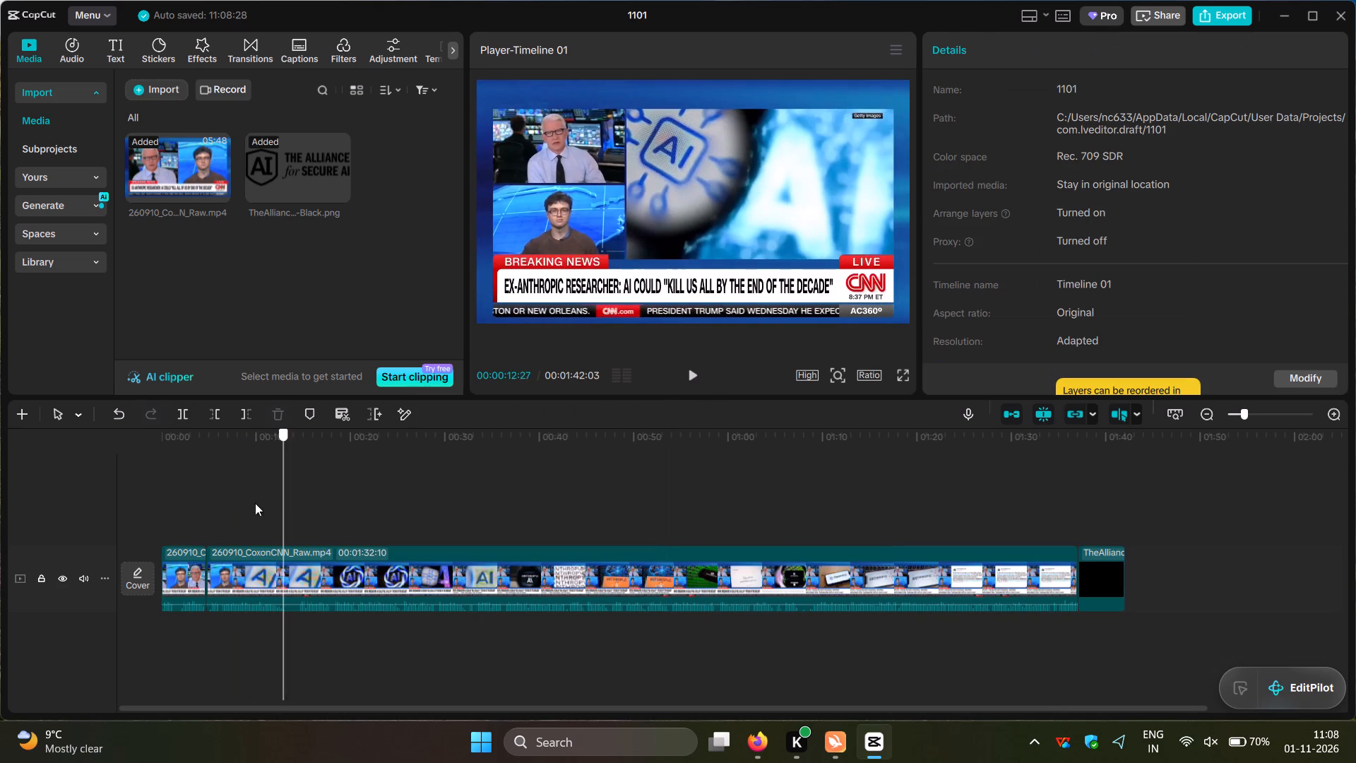
{"action": "left_click_drag", "start_coordinate": [255, 503], "coordinate": [181, 497]}
{"action": "left_click_drag", "start_coordinate": [183, 497], "coordinate": [152, 488]}
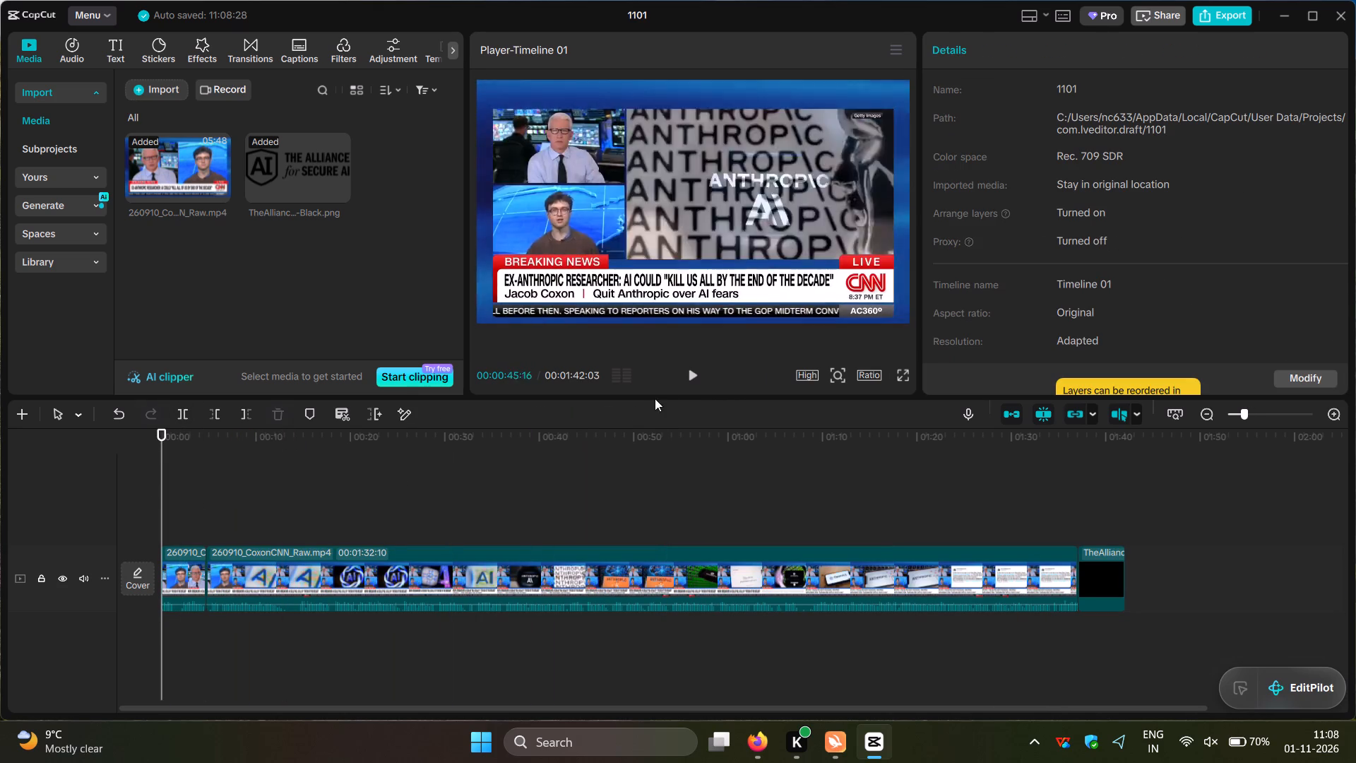
{"action": "left_click", "coordinate": [688, 377]}
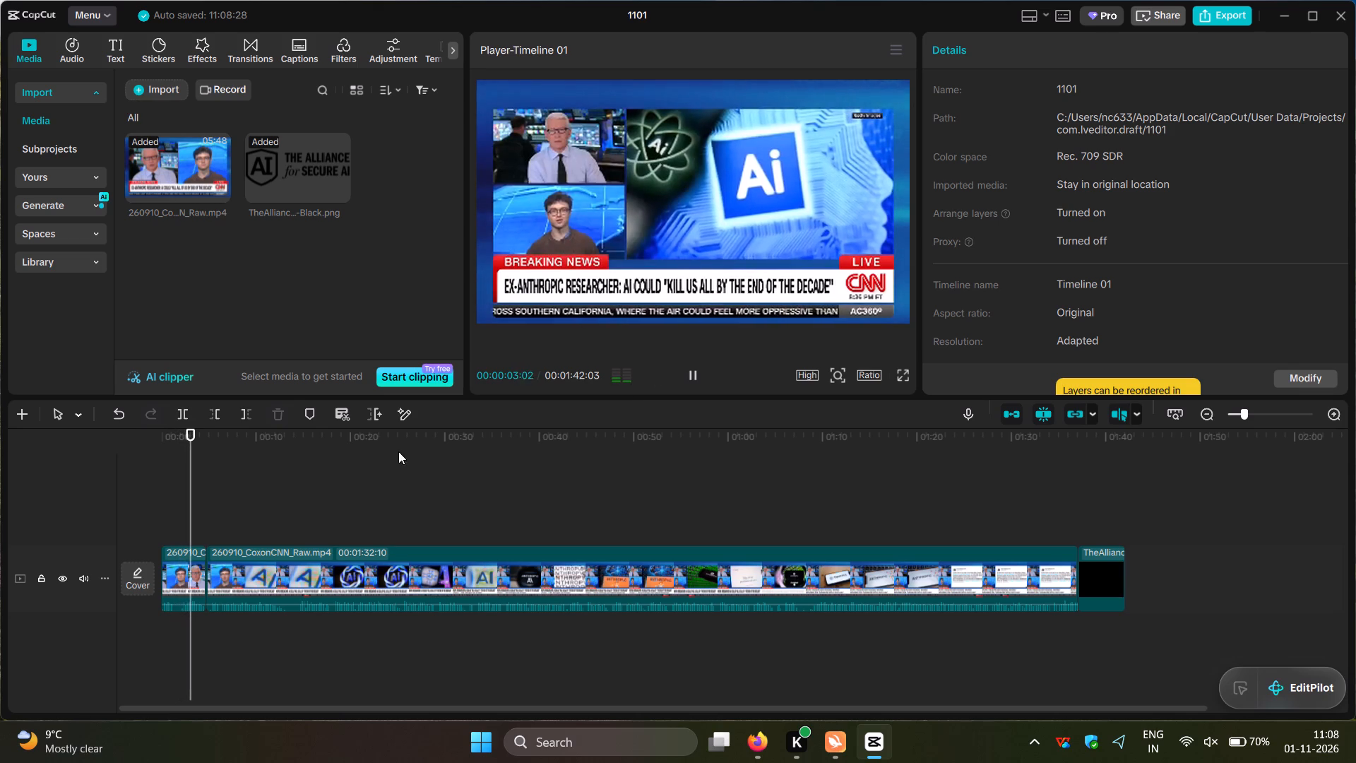
{"action": "left_click_drag", "start_coordinate": [206, 491], "coordinate": [110, 507]}
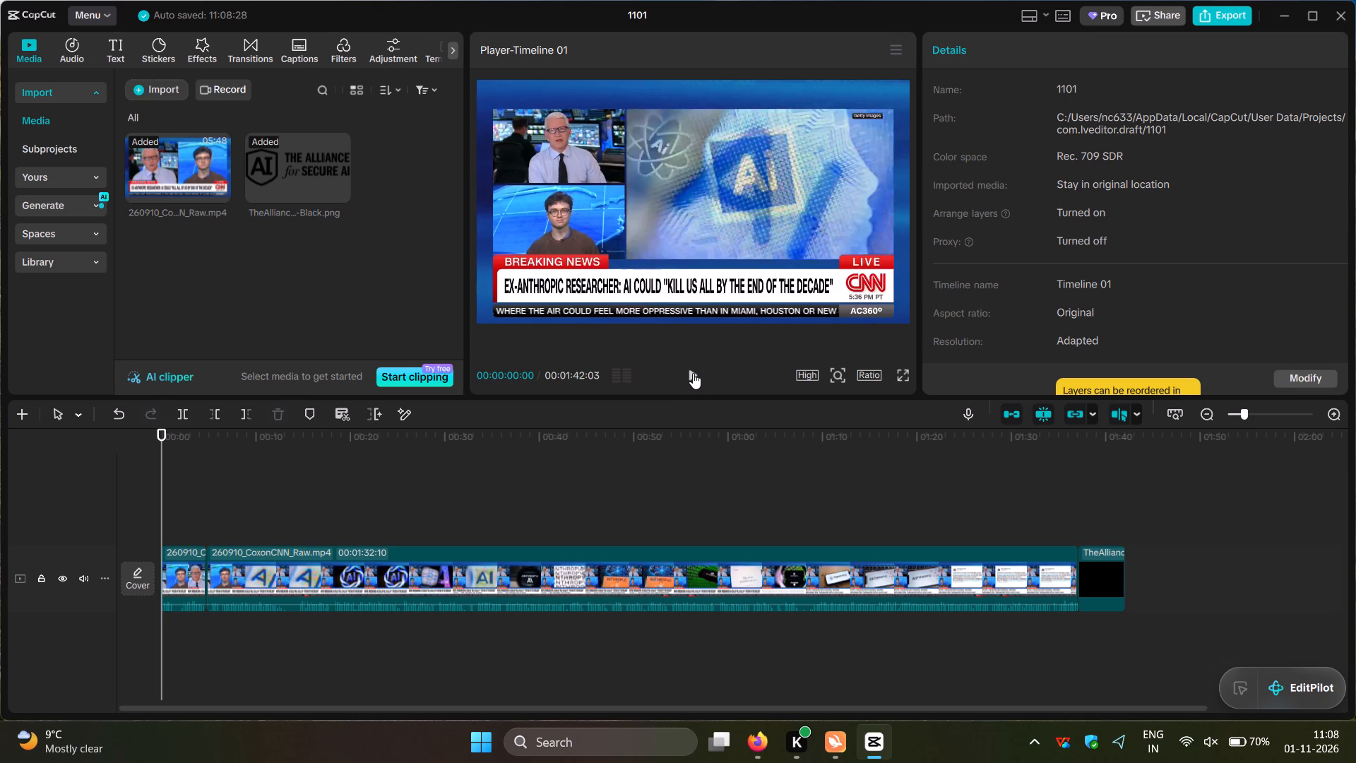
{"action": "left_click", "coordinate": [693, 373]}
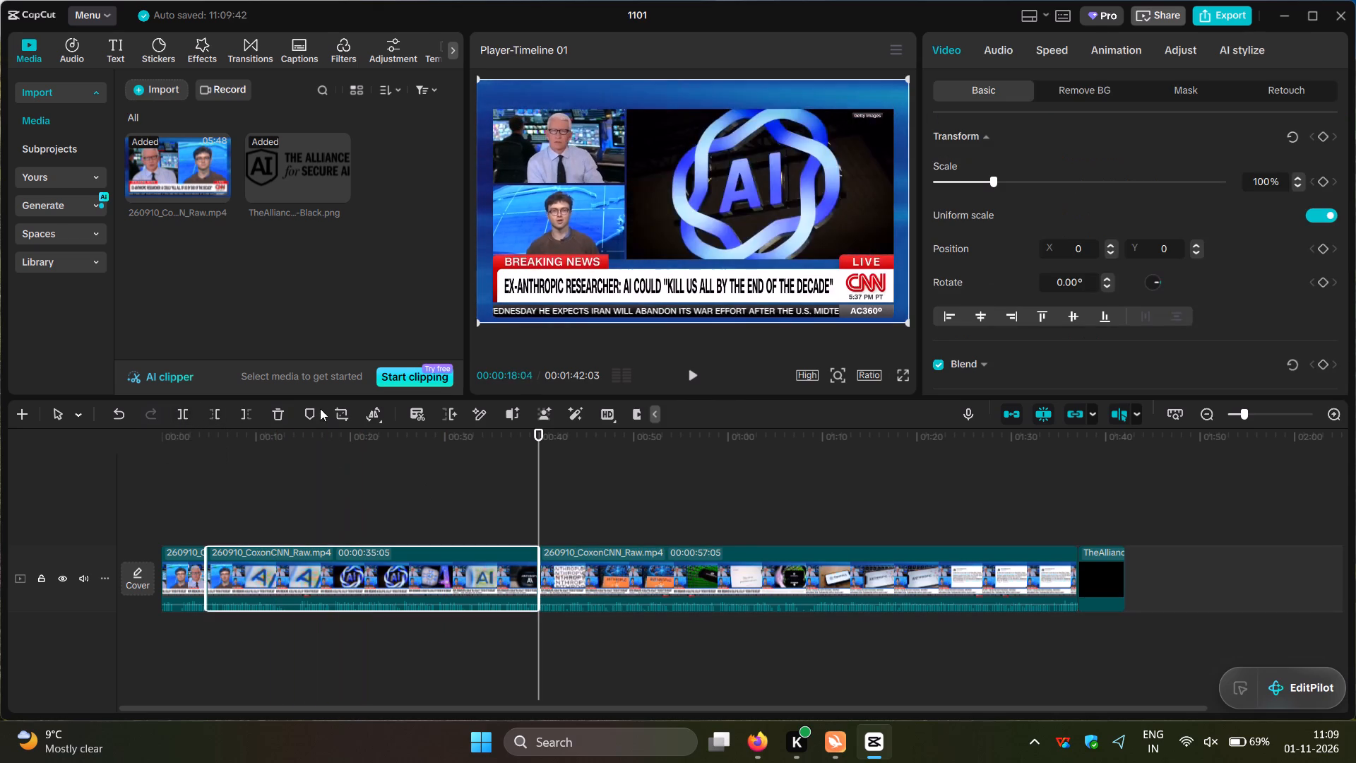
{"action": "left_click", "coordinate": [281, 415]}
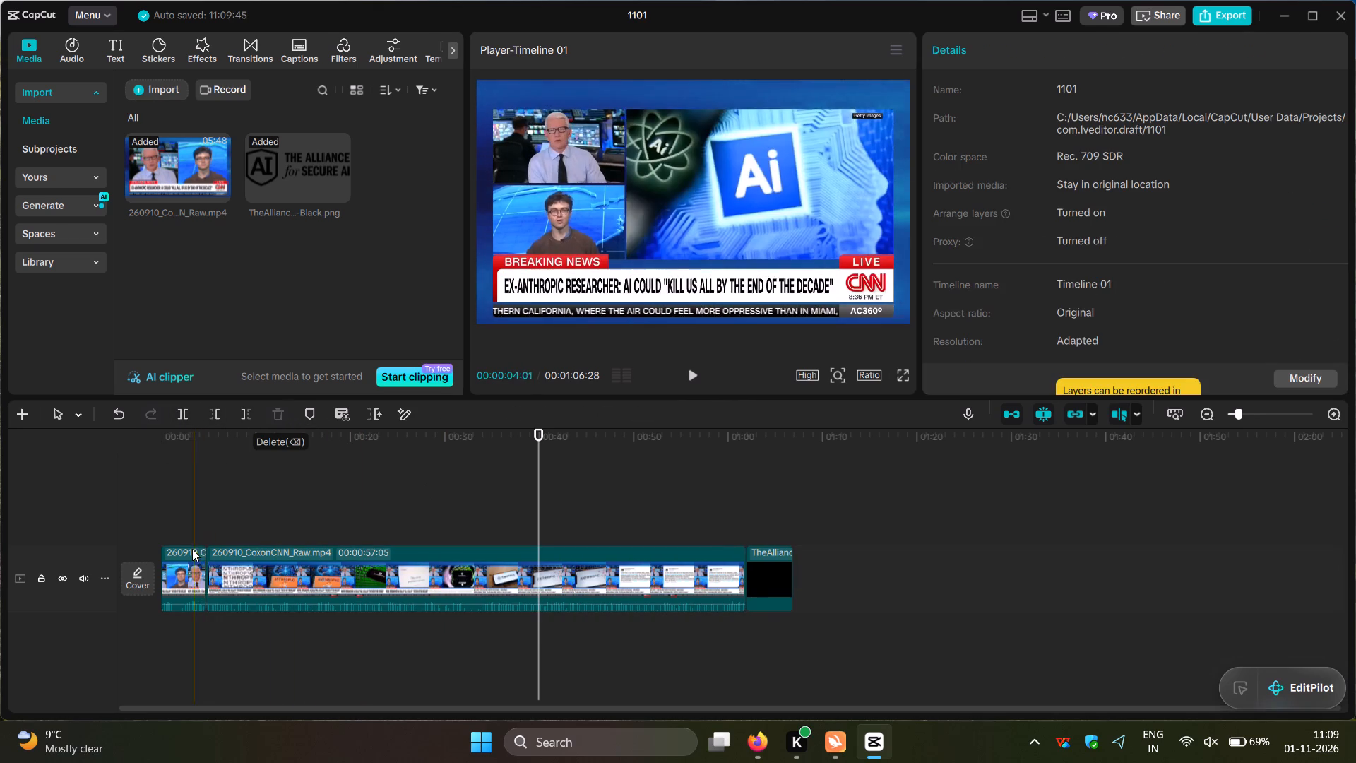
Review the sequence from the beginning and split the second CNN clip at 00:00:26:08.
{"action": "left_click", "coordinate": [191, 552]}
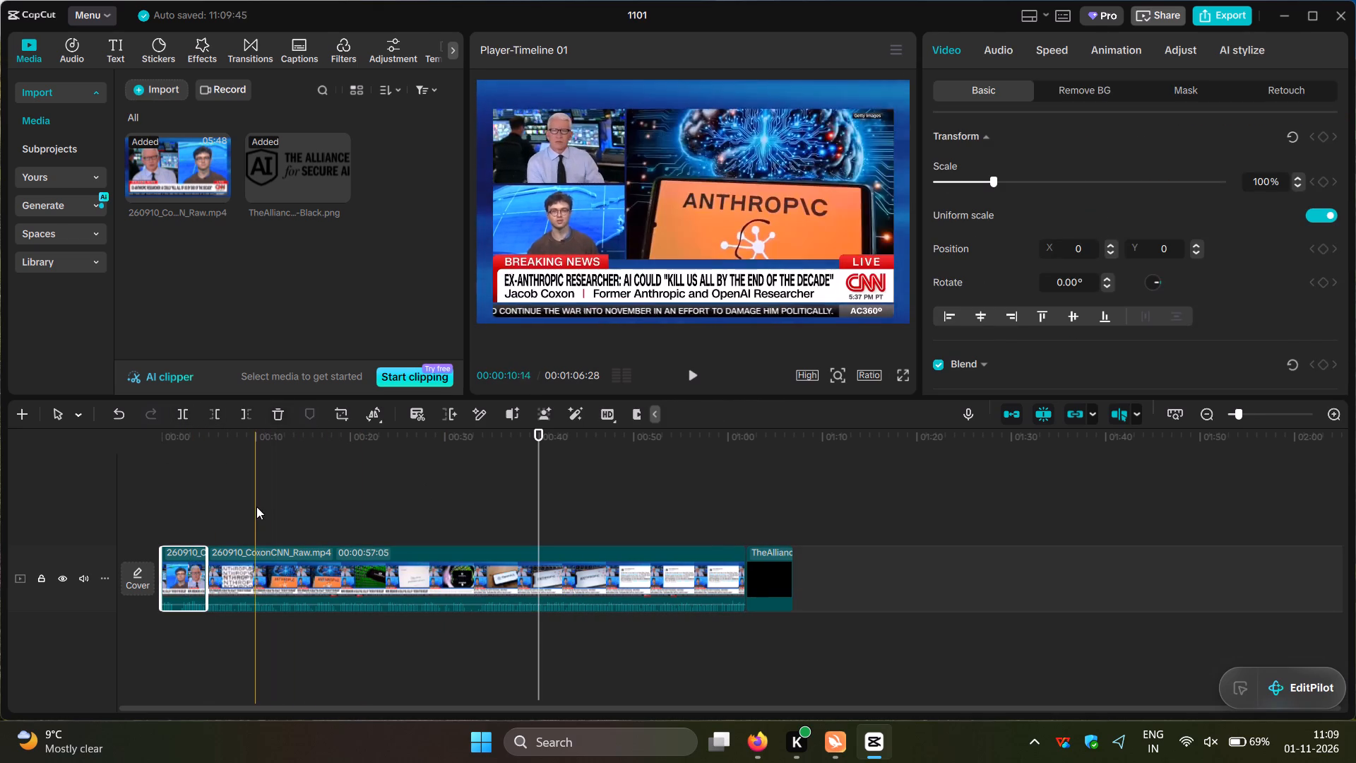
{"action": "left_click", "coordinate": [254, 496]}
{"action": "left_click_drag", "start_coordinate": [254, 496], "coordinate": [159, 516]}
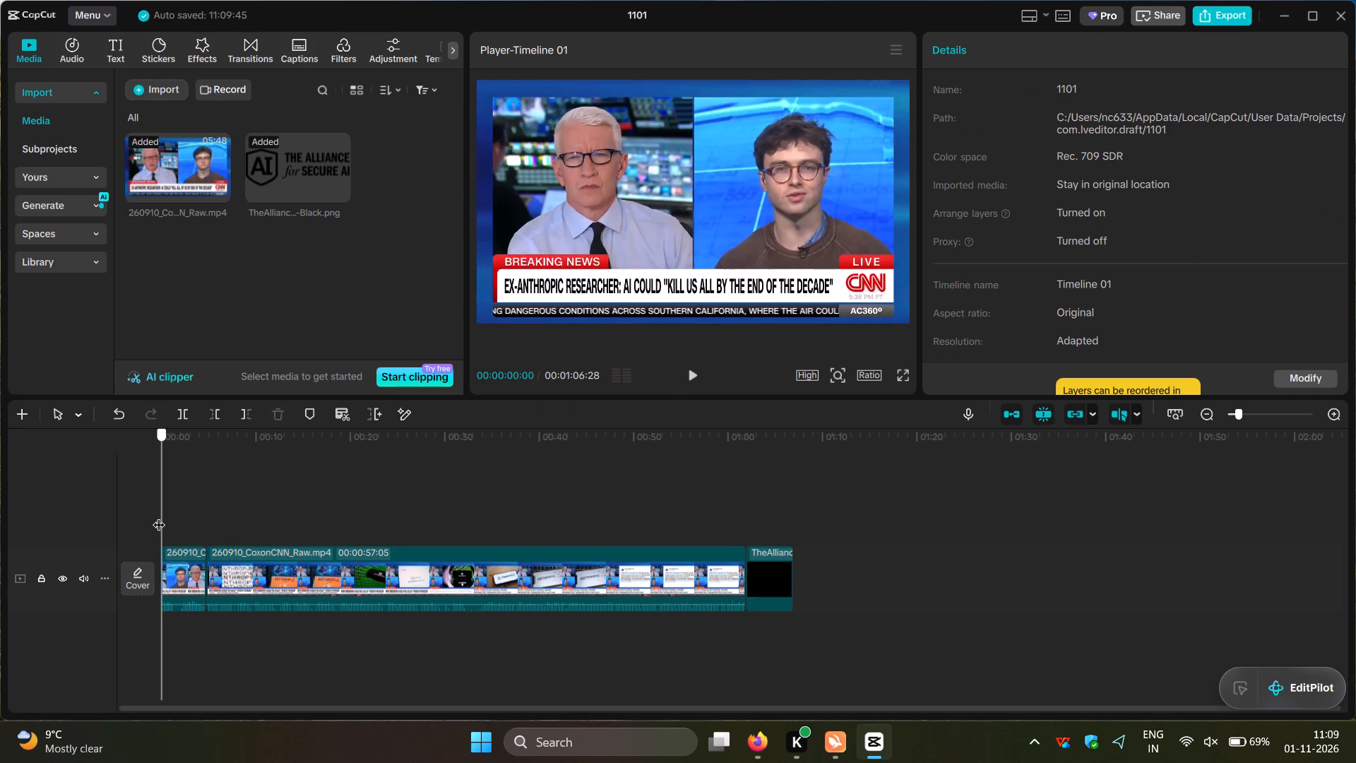
{"action": "left_click_drag", "start_coordinate": [159, 516], "coordinate": [165, 524]}
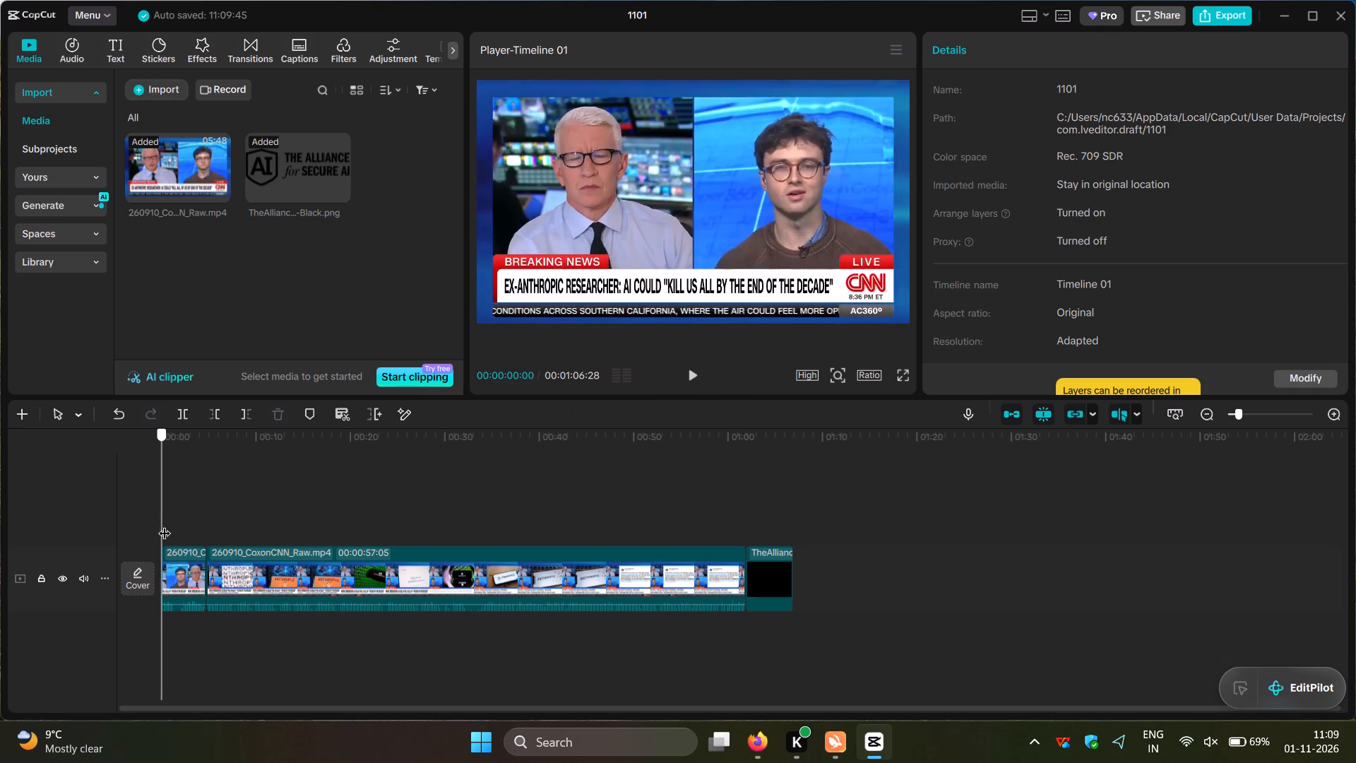
{"action": "left_click_drag", "start_coordinate": [165, 524], "coordinate": [207, 539]}
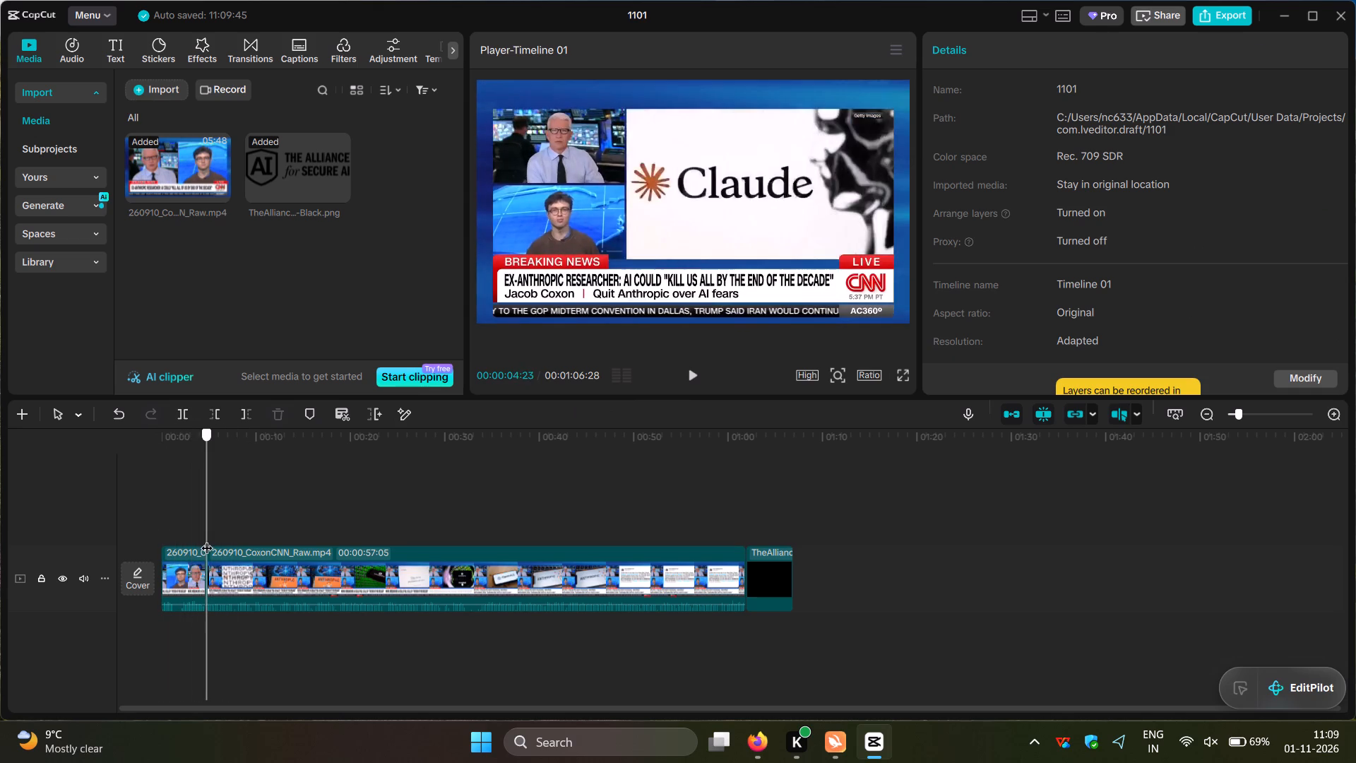
{"action": "left_click_drag", "start_coordinate": [207, 539], "coordinate": [148, 543]}
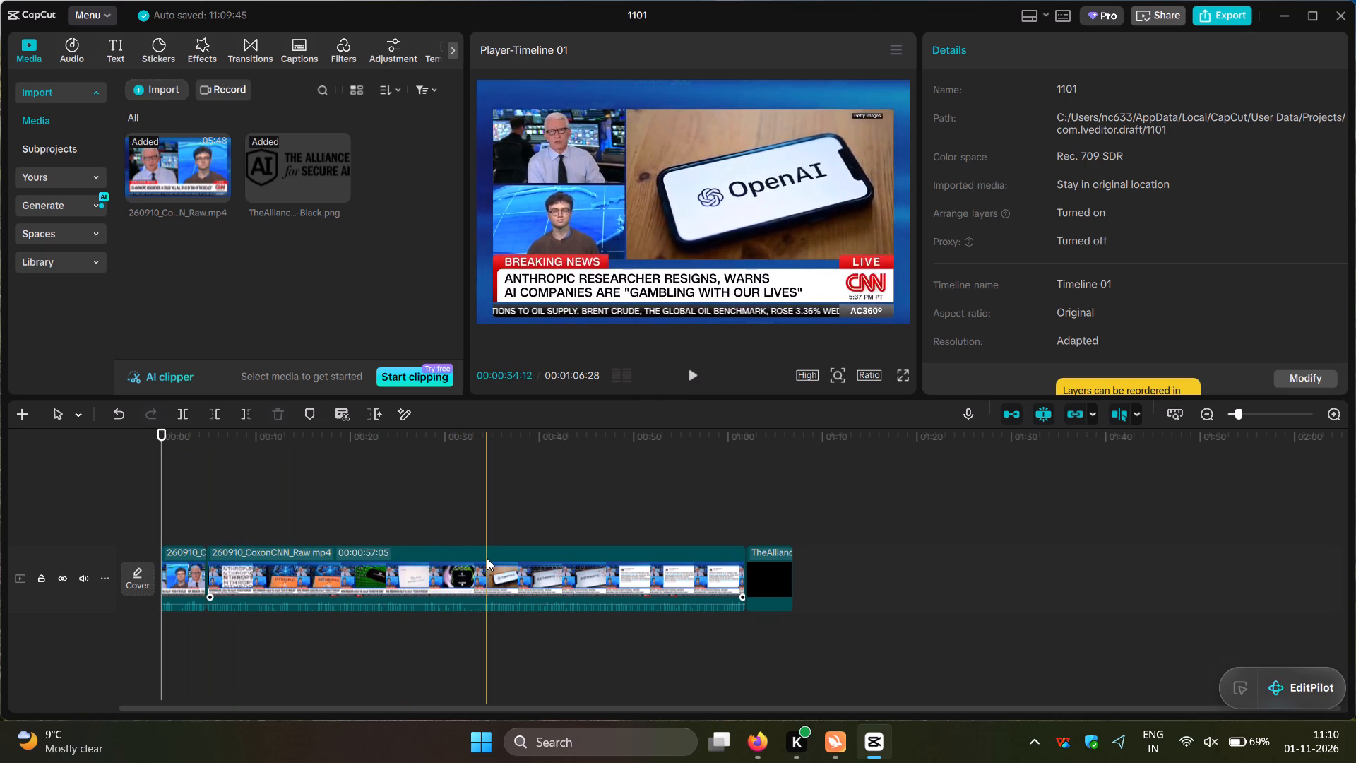
{"action": "left_click", "coordinate": [410, 531]}
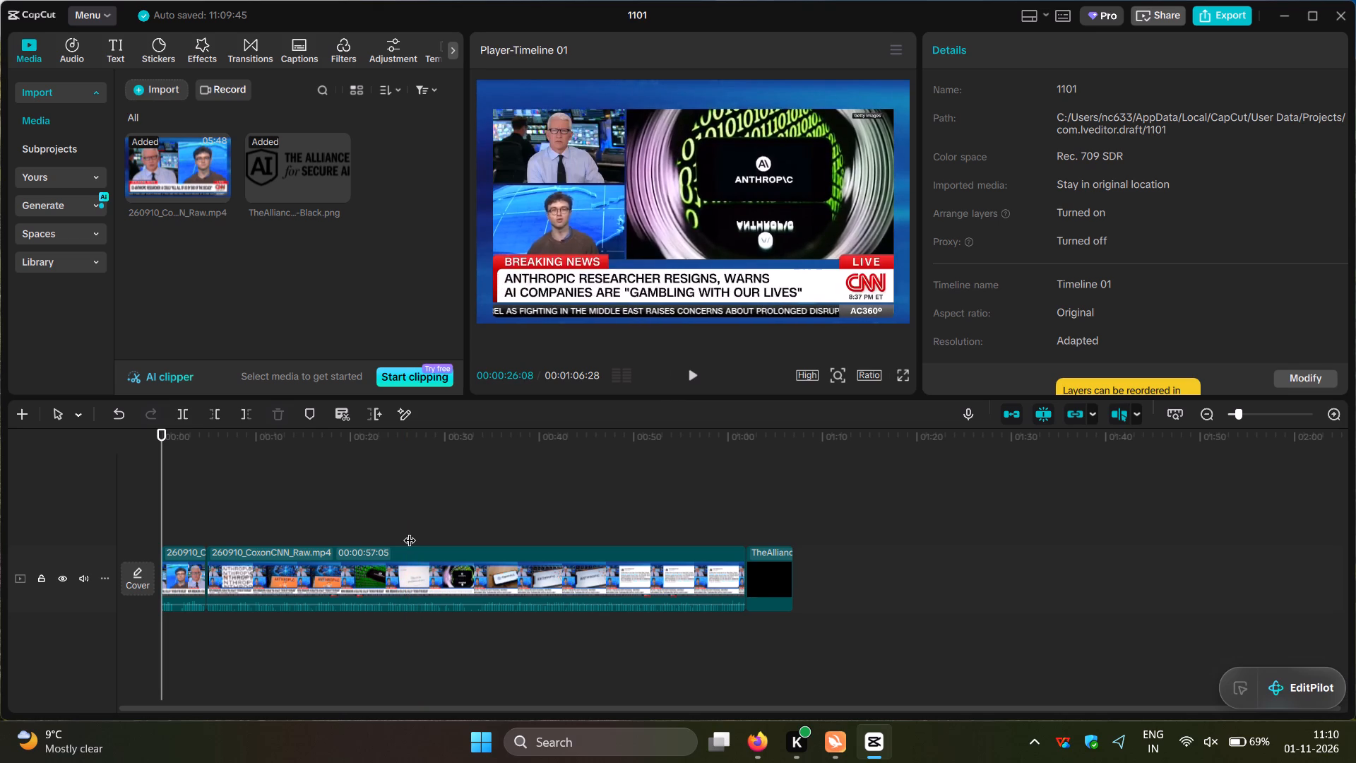
{"action": "left_click", "coordinate": [172, 420]}
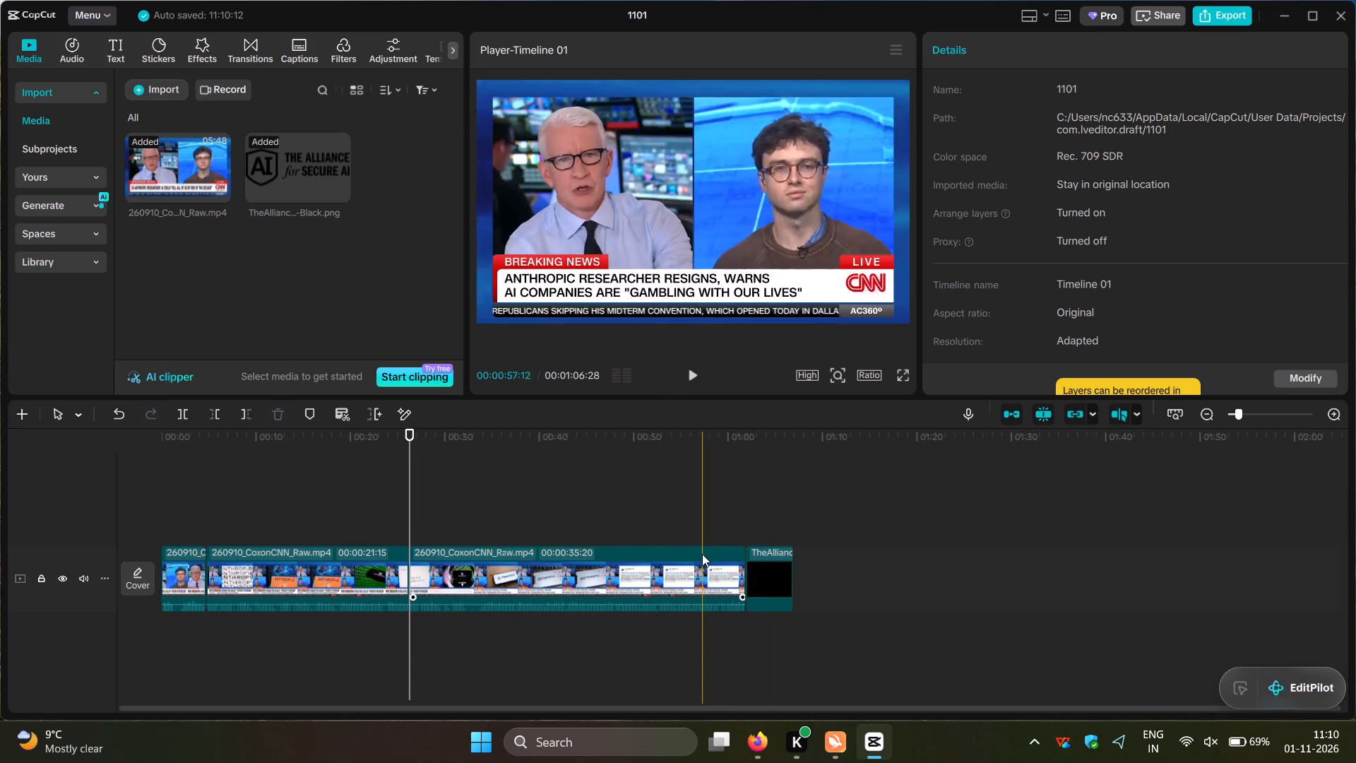
Delete the Alliance logo clip at the end and the CNN segment after the 00:00:26:08 cut.
{"action": "left_click", "coordinate": [761, 574]}
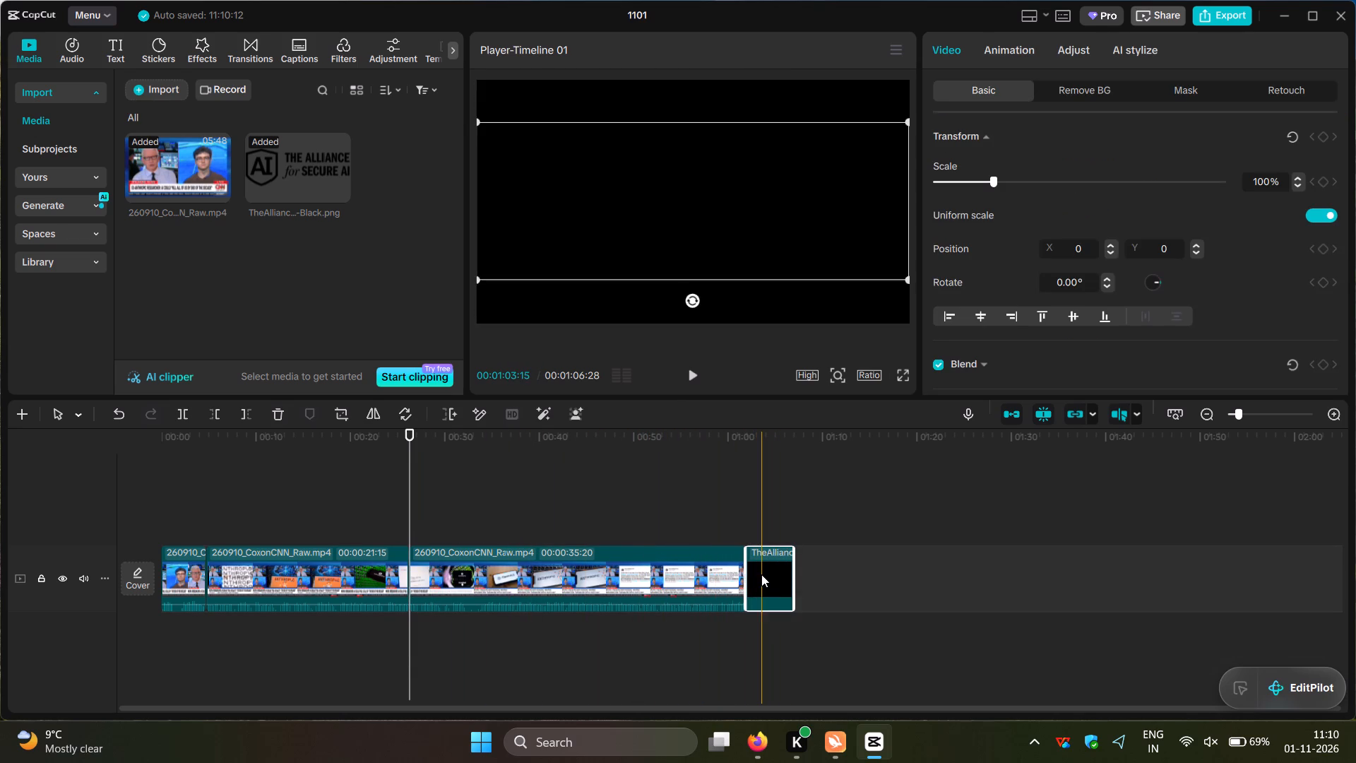
{"action": "left_click", "coordinate": [273, 418]}
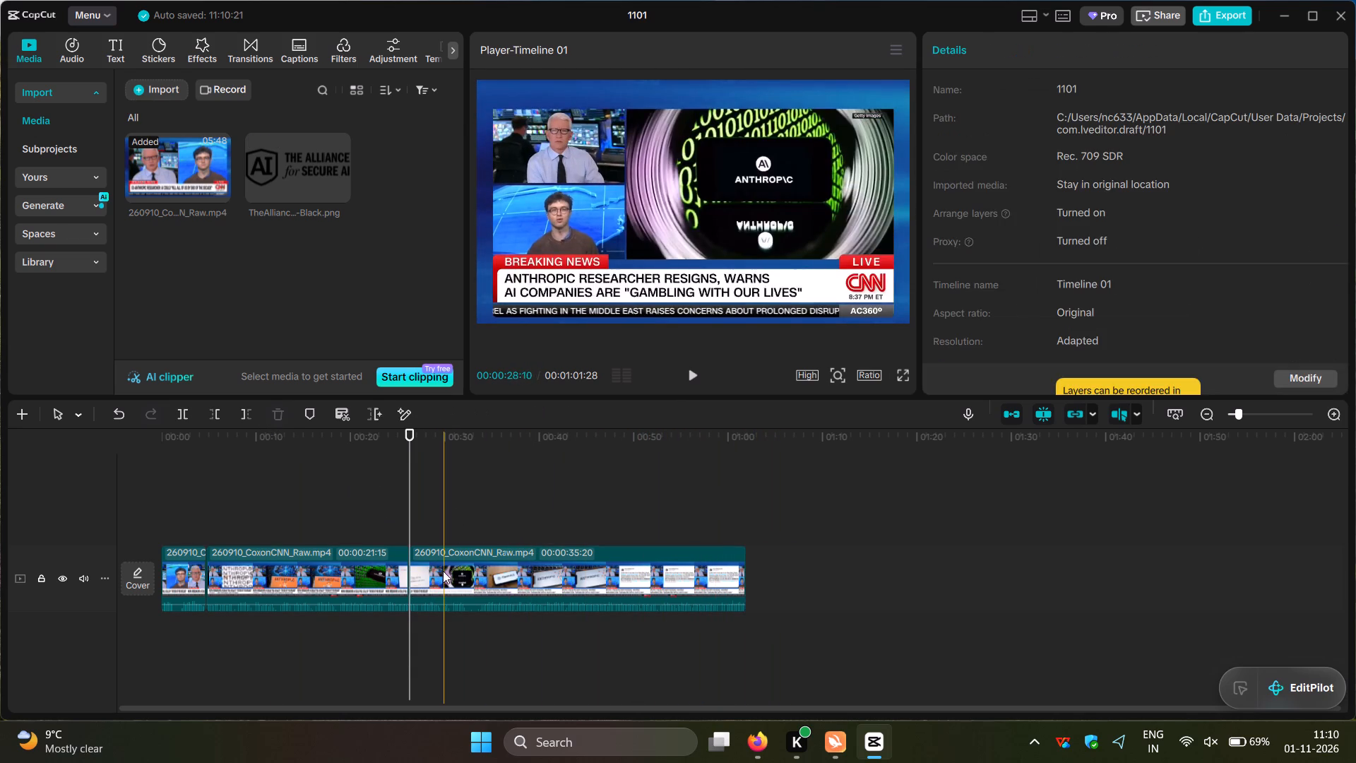
{"action": "left_click", "coordinate": [443, 571]}
{"action": "left_click", "coordinate": [282, 414]}
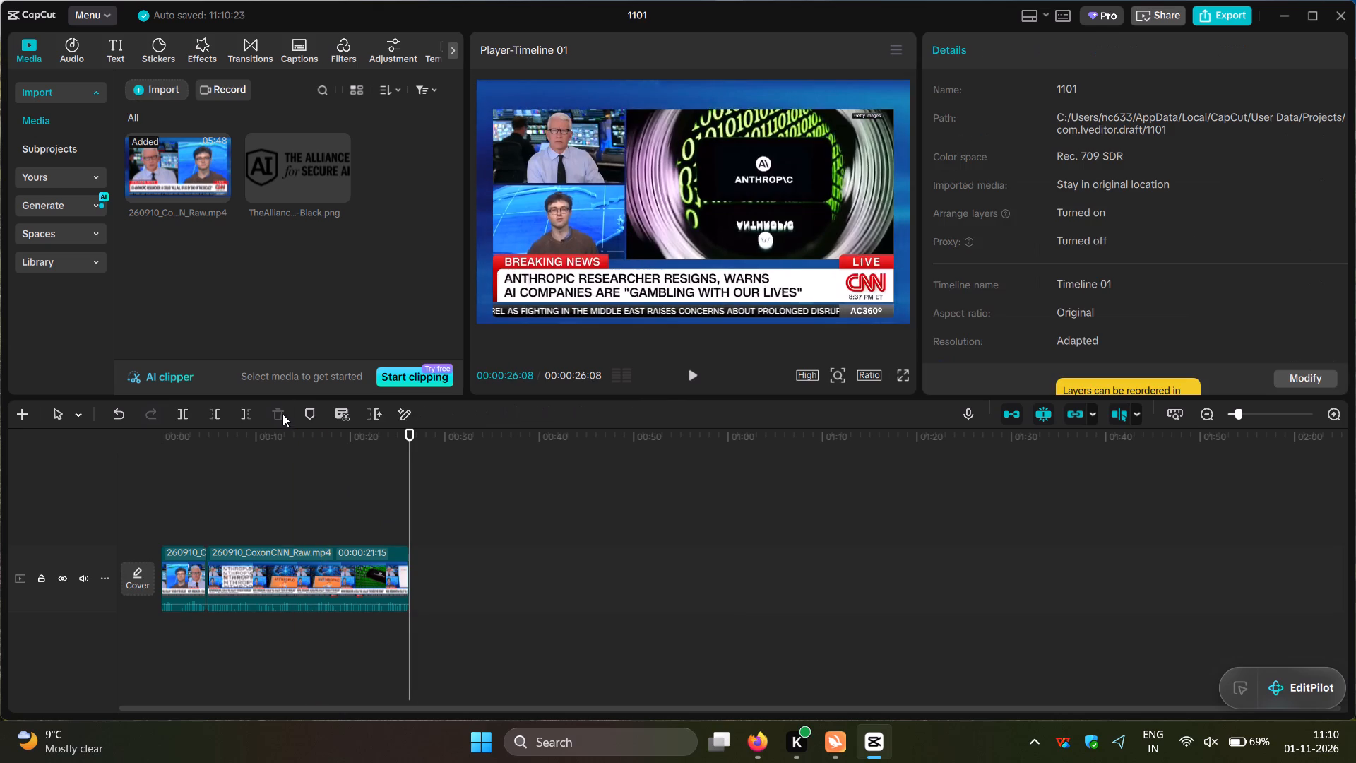
Change the project's aspect ratio to 9:16.
{"action": "left_click_drag", "start_coordinate": [408, 508], "coordinate": [156, 526]}
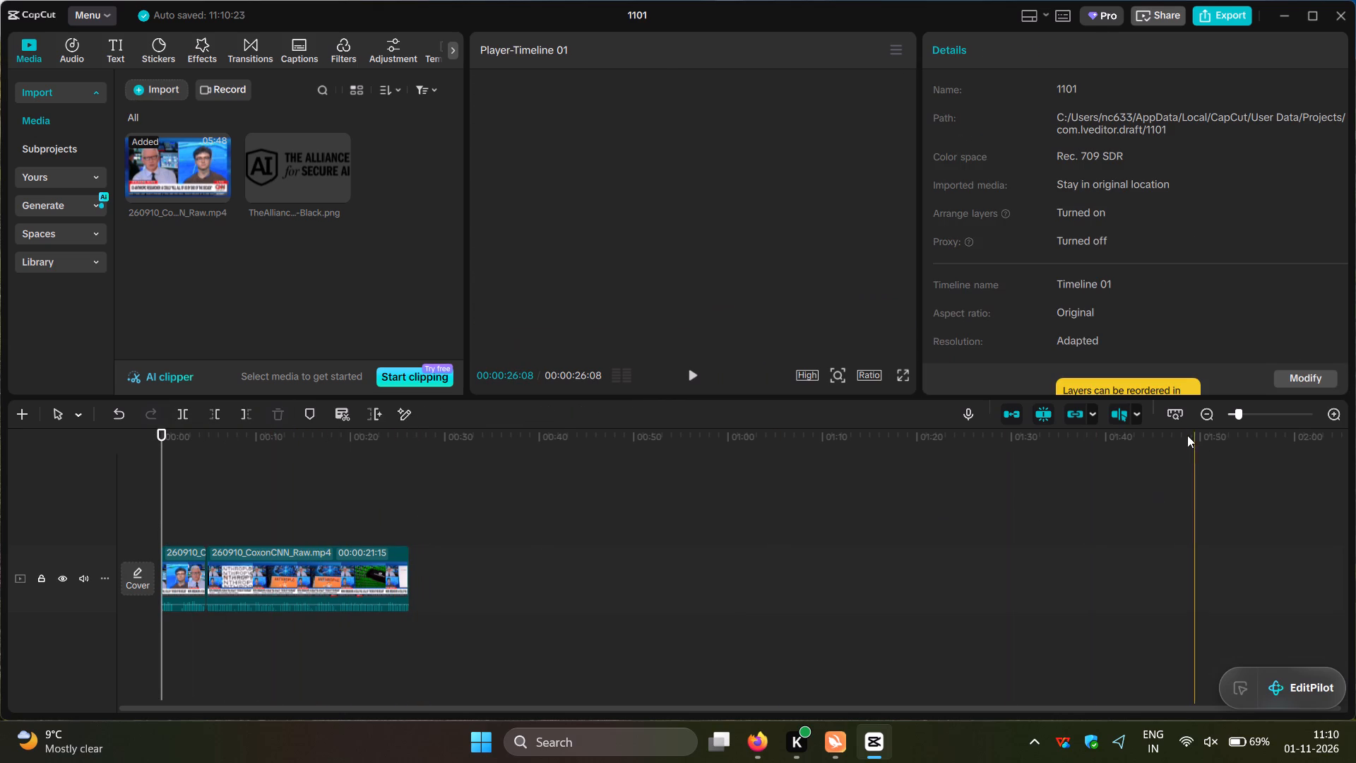
{"action": "left_click", "coordinate": [1177, 415]}
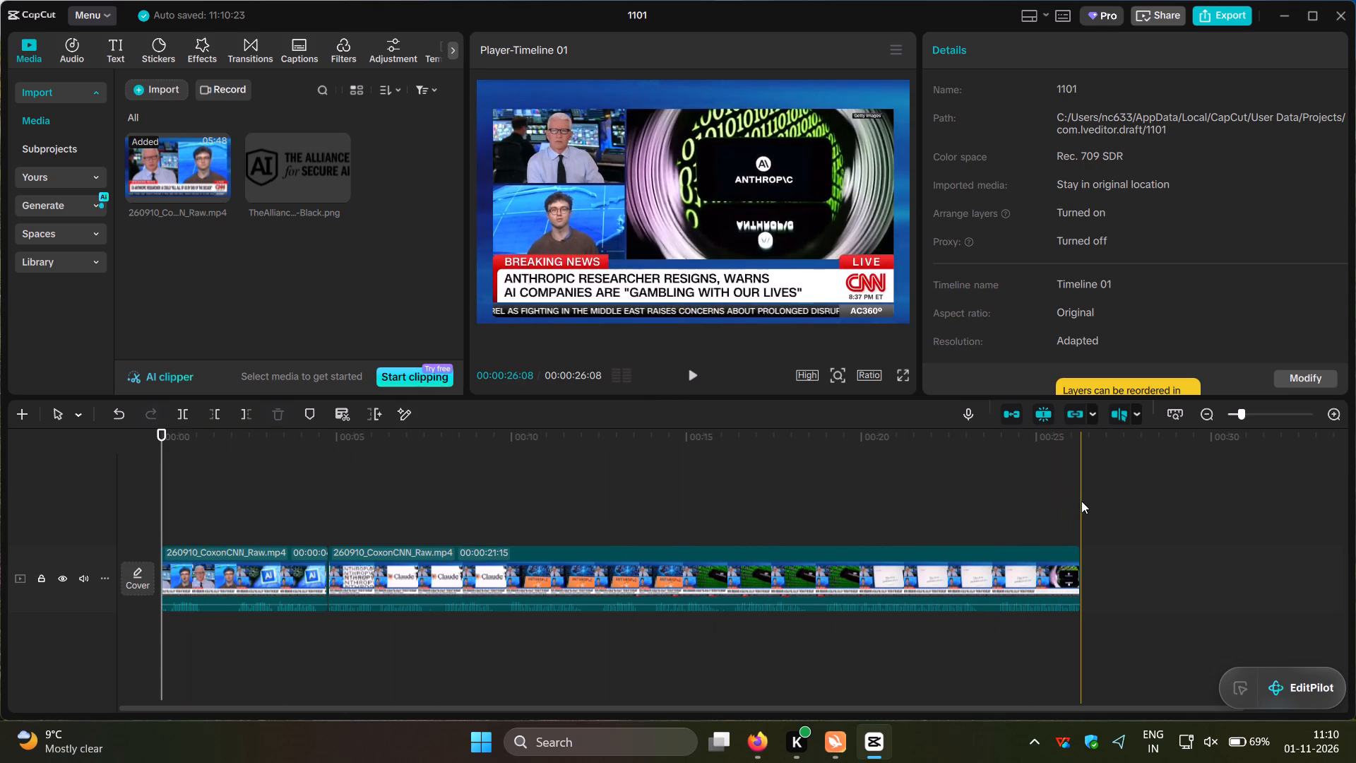
{"action": "left_click", "coordinate": [864, 376]}
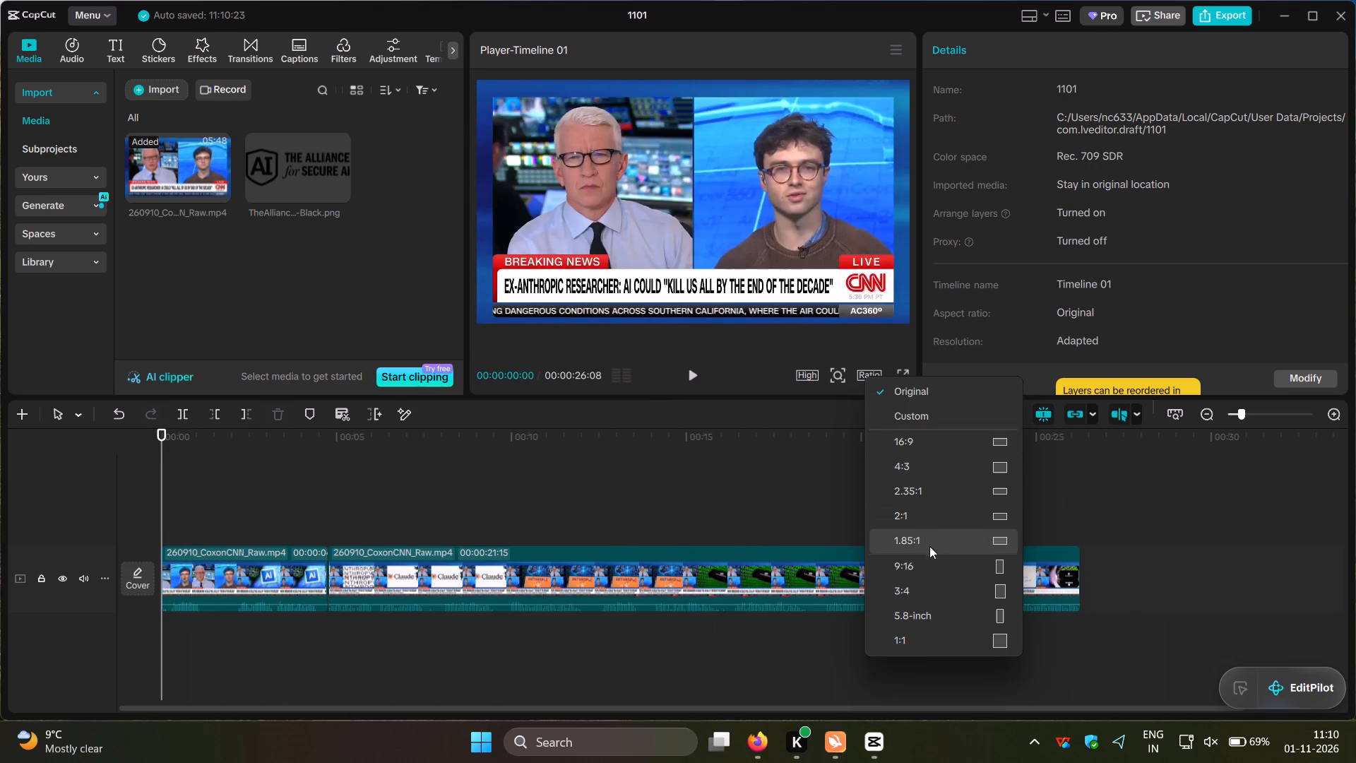
{"action": "left_click", "coordinate": [934, 568]}
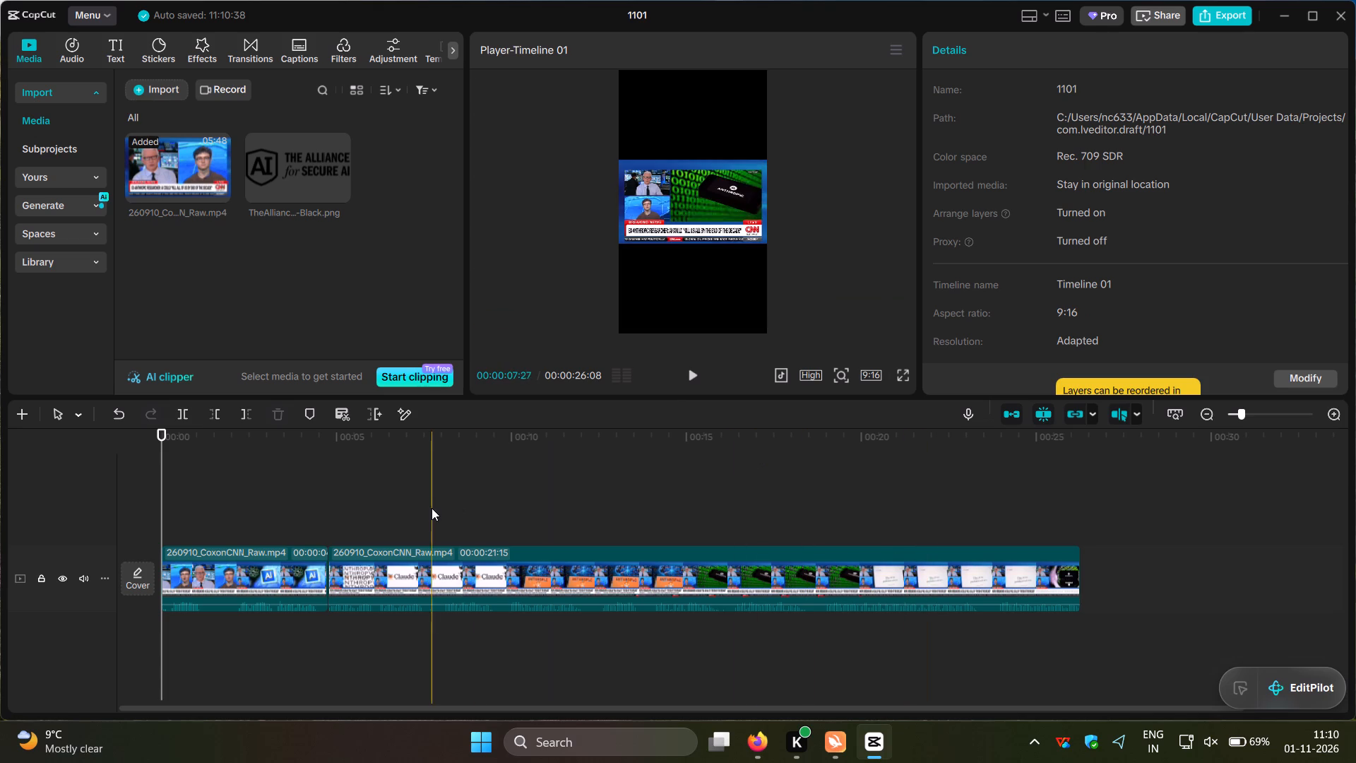
Reposition the opening CNN clip higher in the vertical frame at about Y 367 and enlarge it to about 111%.
{"action": "left_click", "coordinate": [210, 571]}
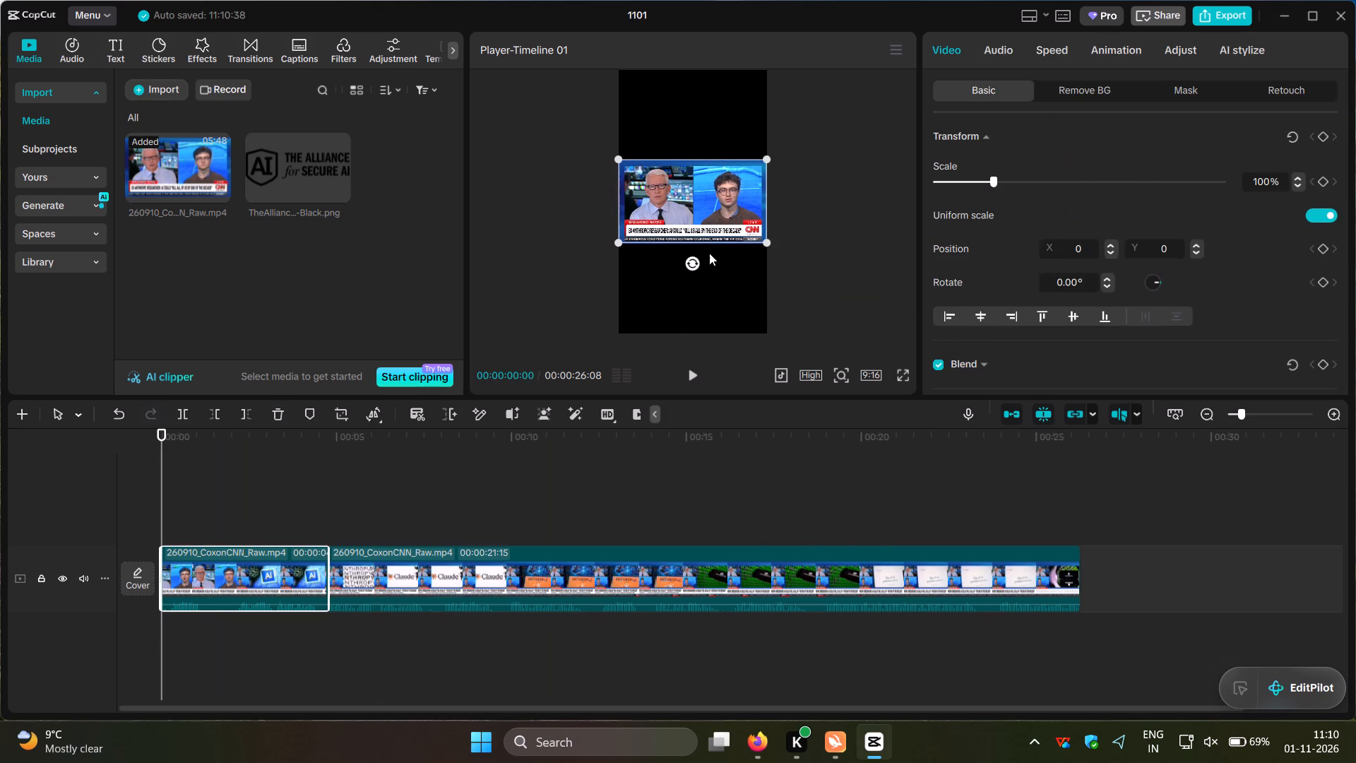
{"action": "left_click_drag", "start_coordinate": [696, 223], "coordinate": [701, 187]}
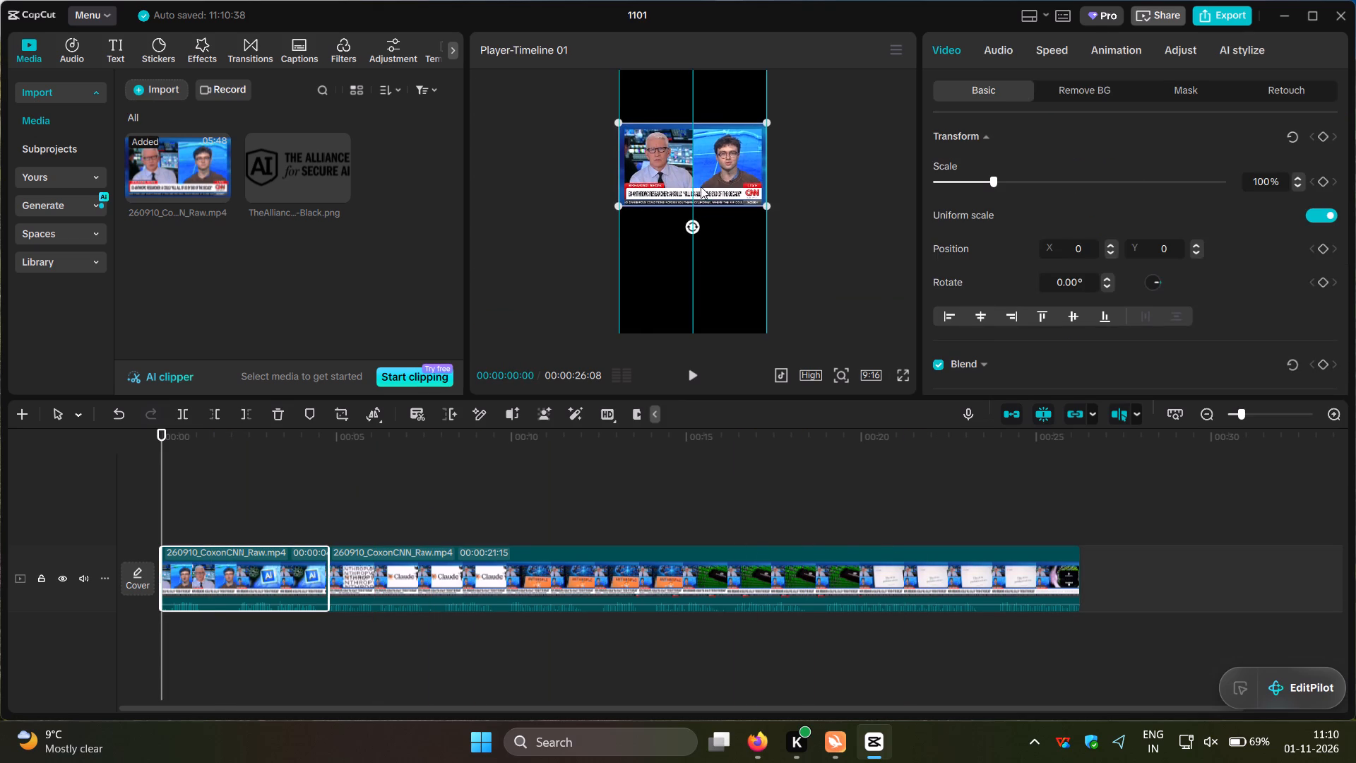
{"action": "left_click_drag", "start_coordinate": [701, 187], "coordinate": [698, 199]}
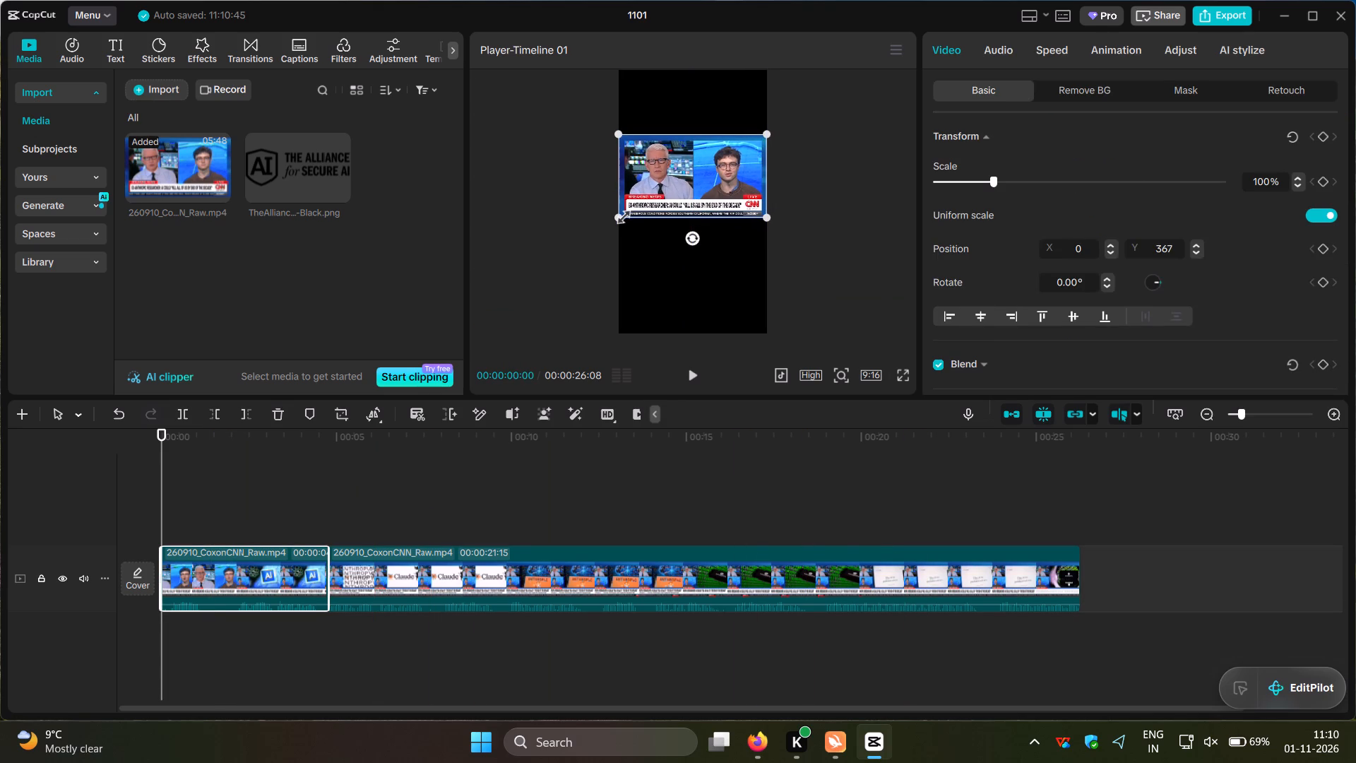
{"action": "left_click_drag", "start_coordinate": [618, 216], "coordinate": [607, 224]}
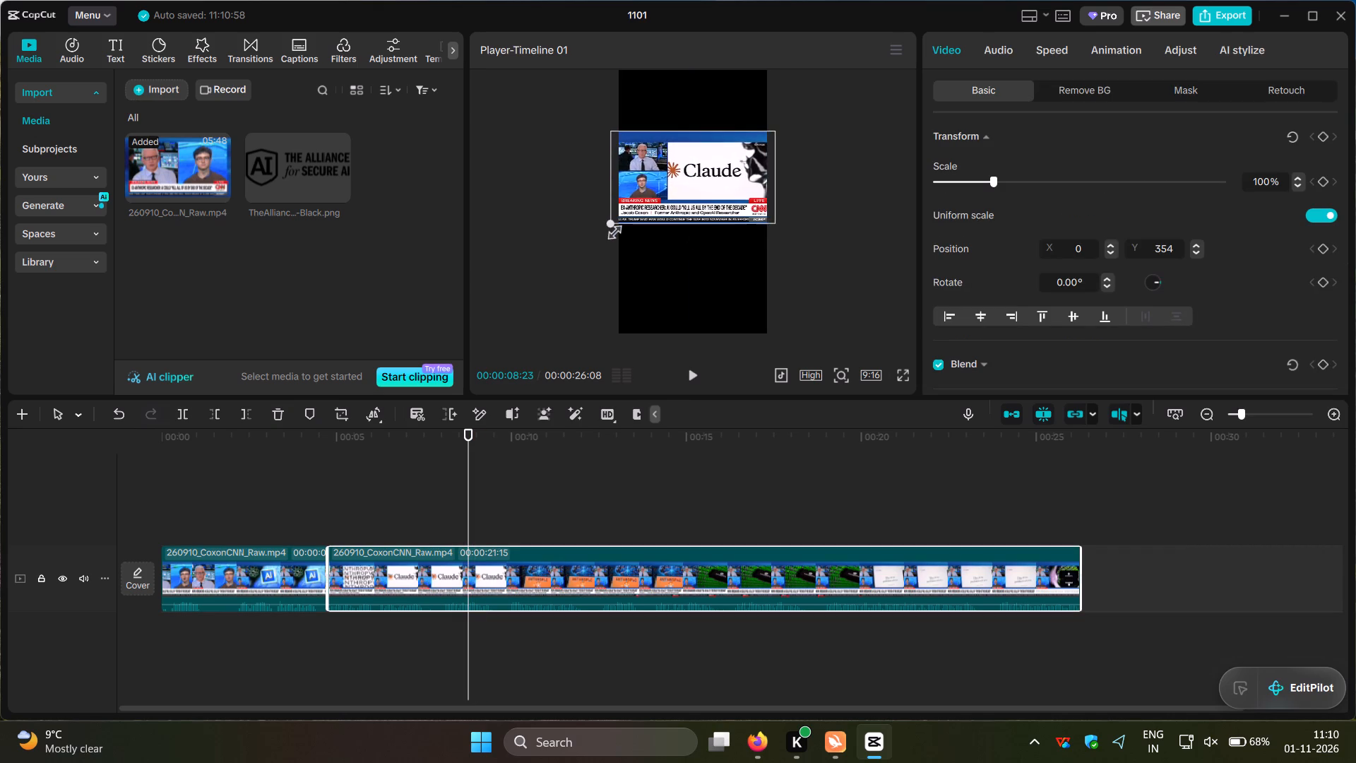
{"action": "left_click_drag", "start_coordinate": [612, 229], "coordinate": [607, 229]}
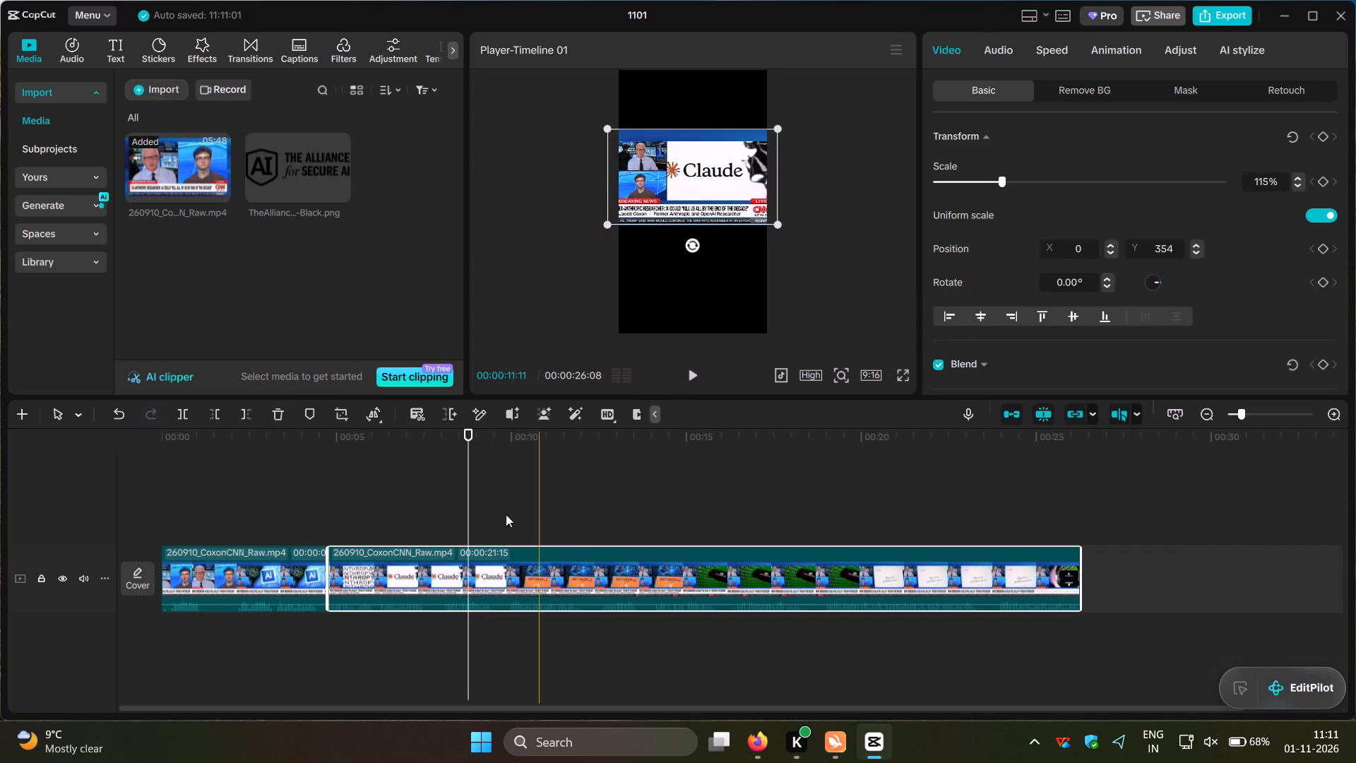
Add TheAlliance-Logo-Black.png from the start on a track above the CNN clips and extend it to the full 00:00:26:08.
{"action": "left_click", "coordinate": [384, 509]}
{"action": "left_click_drag", "start_coordinate": [384, 509], "coordinate": [131, 520]}
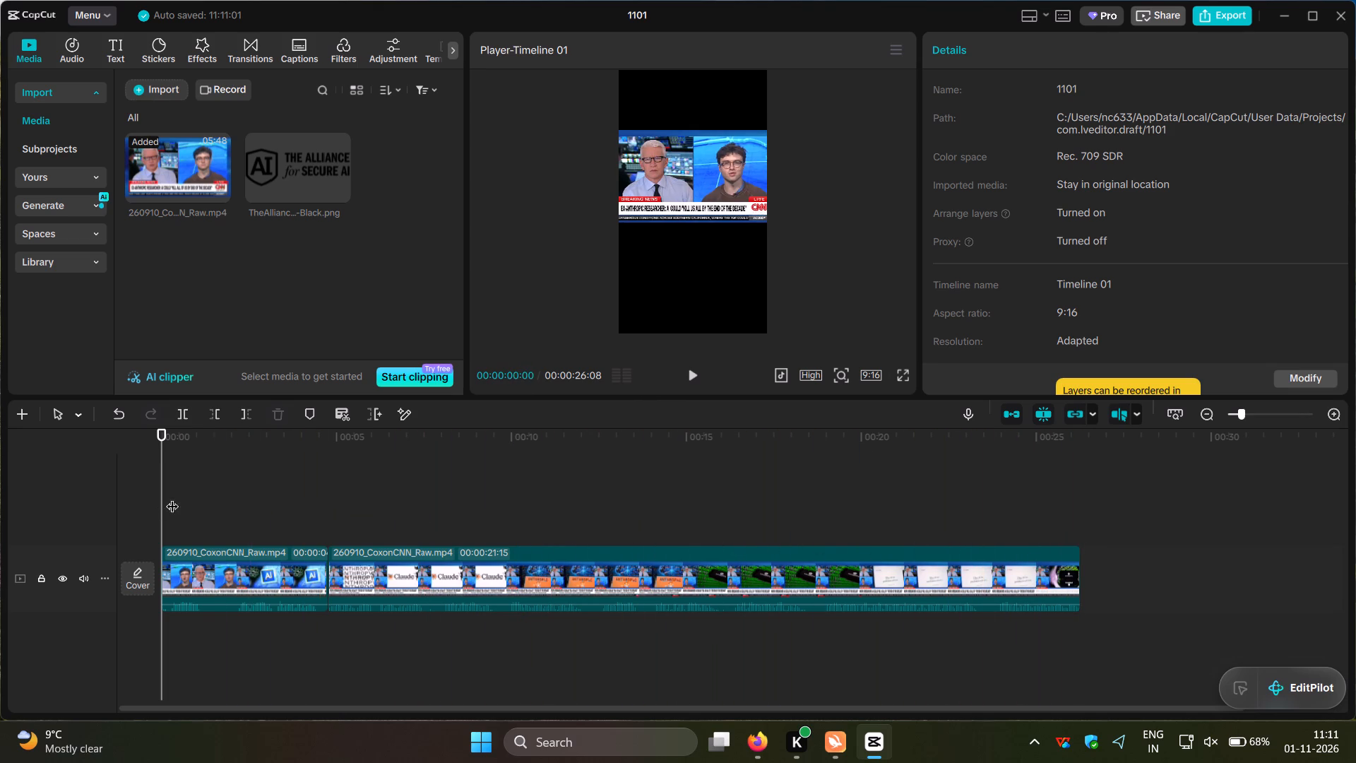
{"action": "left_click", "coordinate": [694, 191]}
{"action": "left_click", "coordinate": [682, 258]}
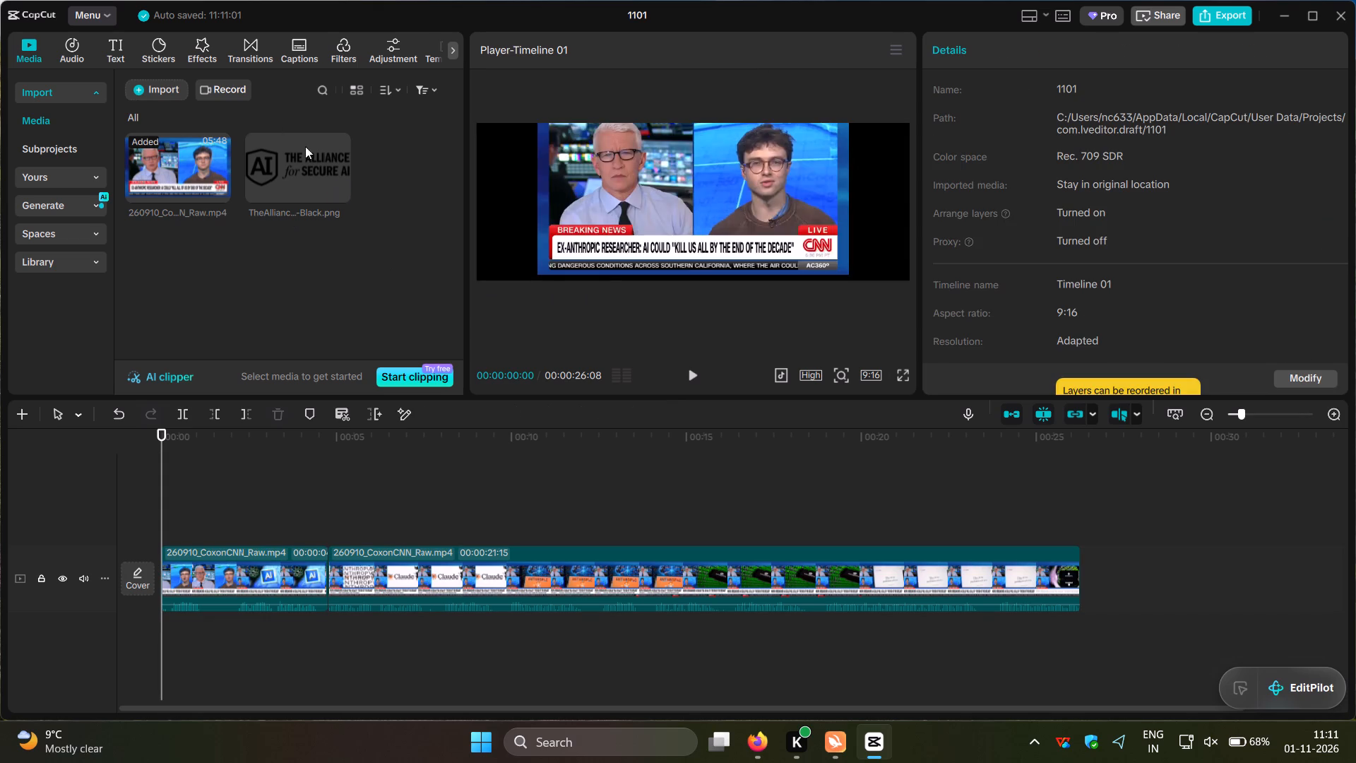
{"action": "left_click", "coordinate": [337, 190]}
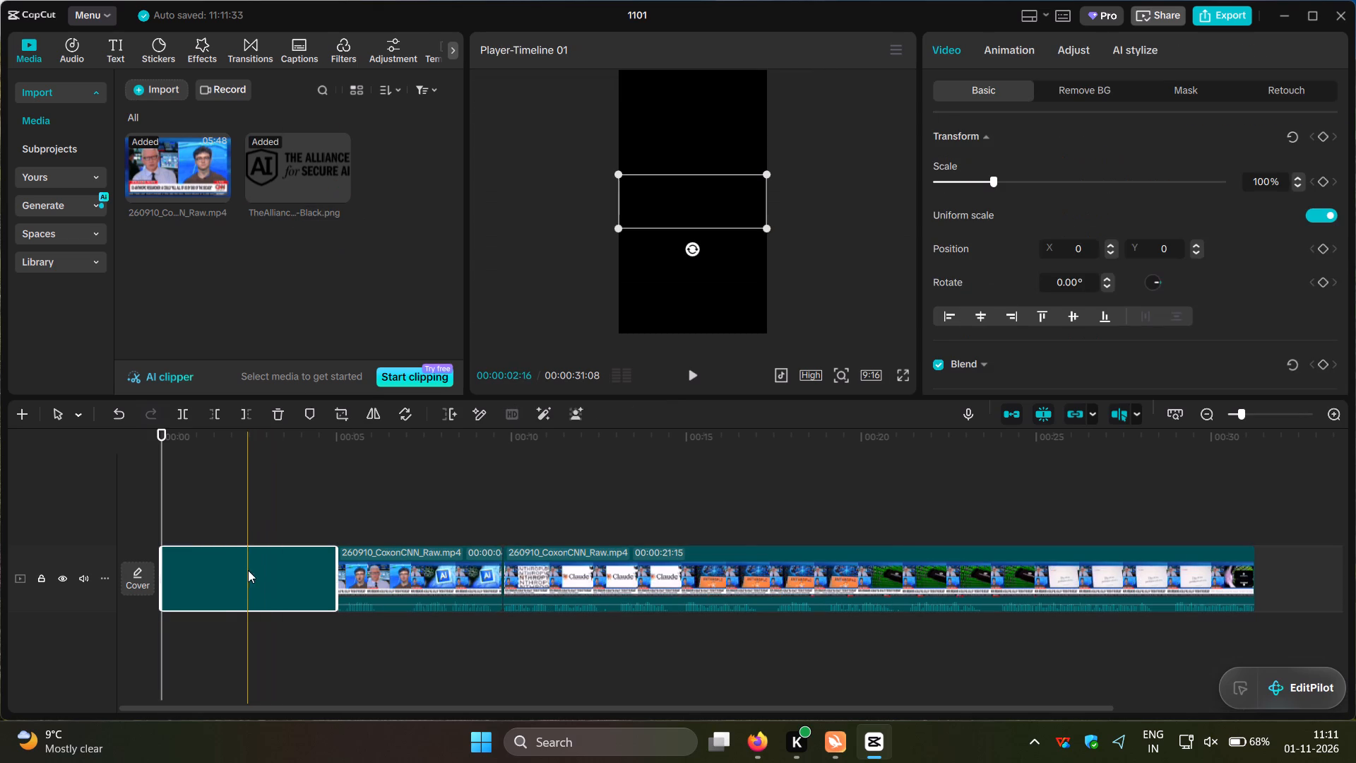
{"action": "left_click_drag", "start_coordinate": [248, 570], "coordinate": [245, 511]}
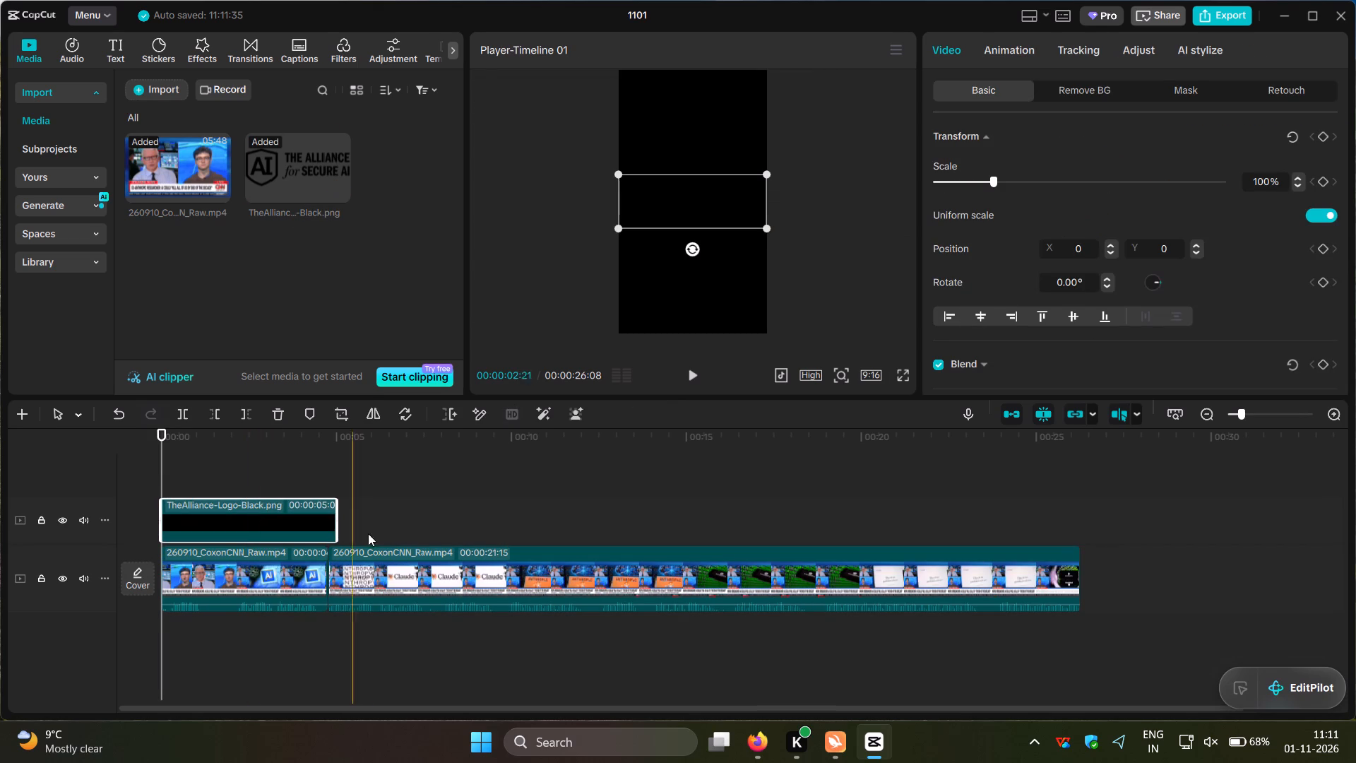
{"action": "left_click_drag", "start_coordinate": [335, 514], "coordinate": [836, 529]}
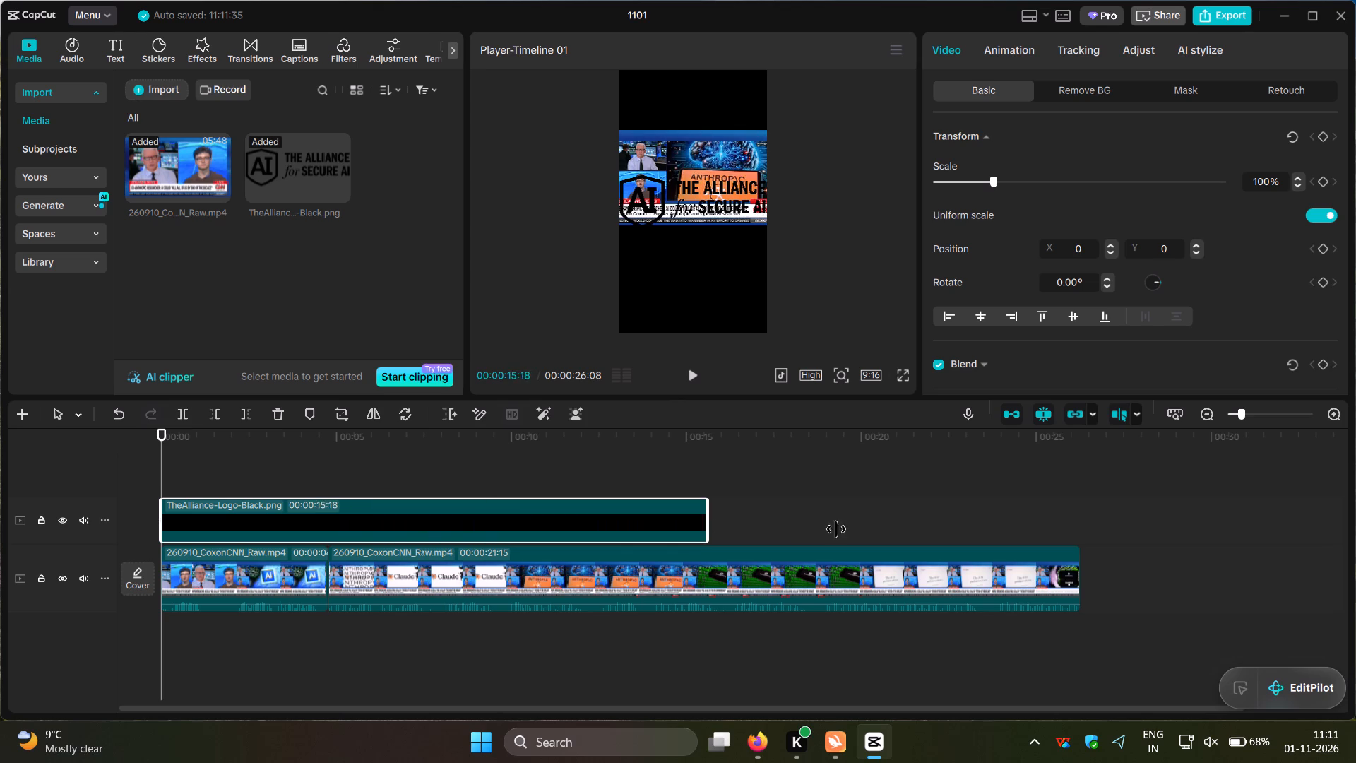
{"action": "left_click_drag", "start_coordinate": [836, 529], "coordinate": [1076, 549]}
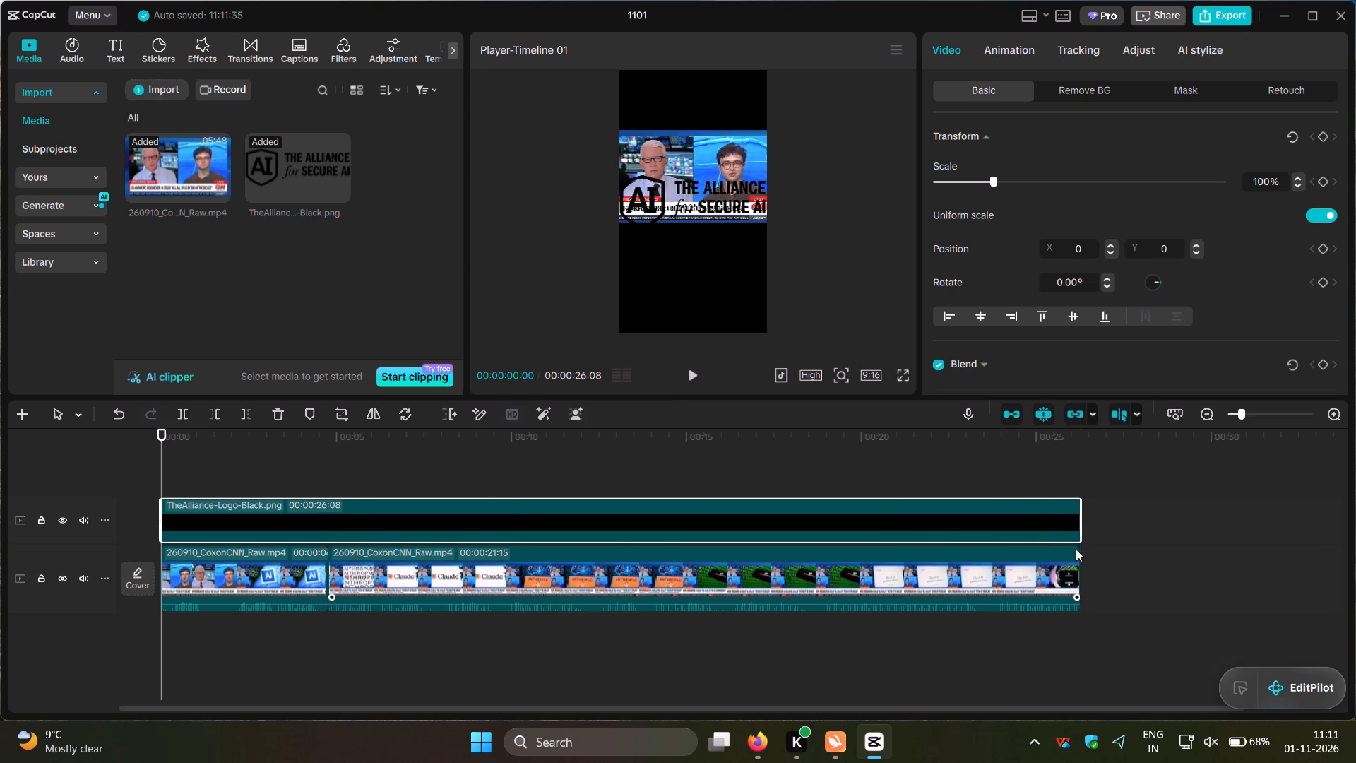
Shrink the Alliance logo to about 74% and place it centred over the CNN footage at about Y 425.
{"action": "left_click_drag", "start_coordinate": [687, 196], "coordinate": [686, 244]}
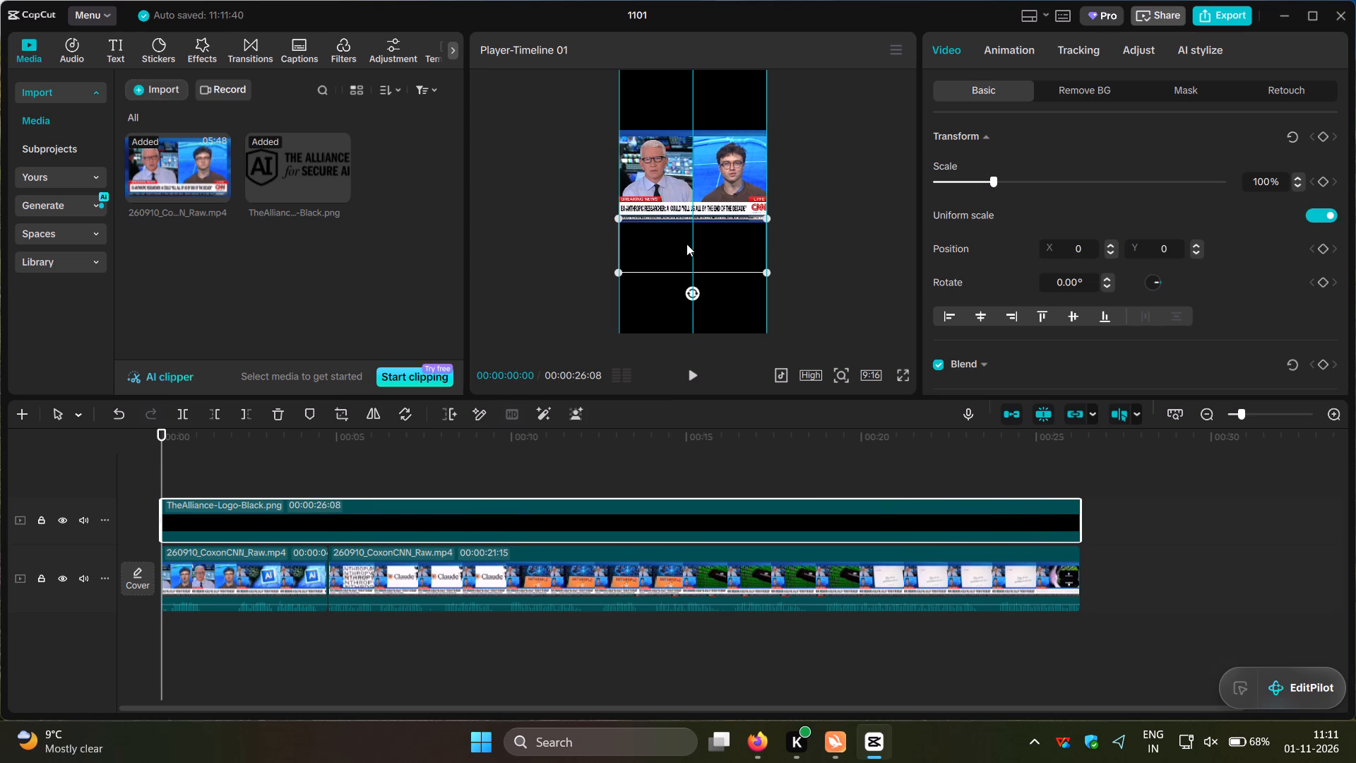
{"action": "left_click_drag", "start_coordinate": [686, 244], "coordinate": [686, 244]}
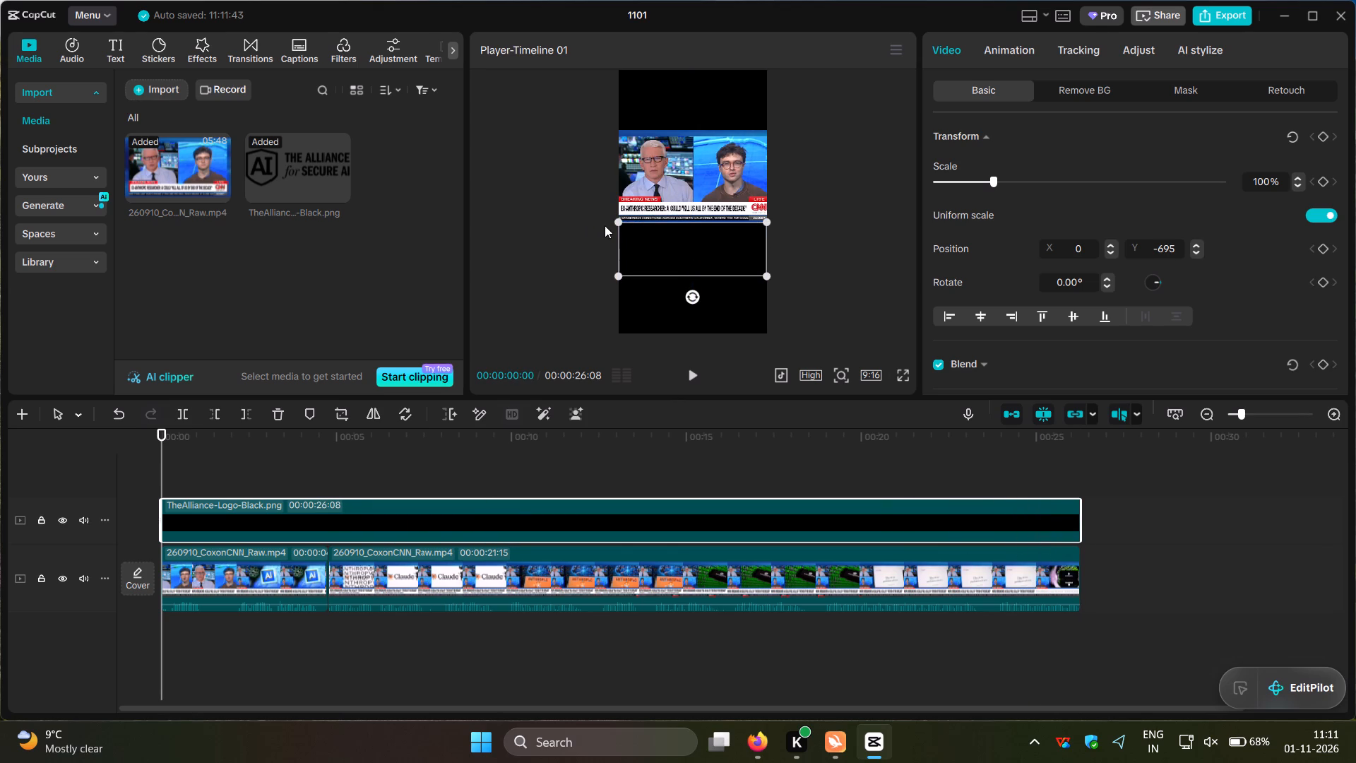
{"action": "left_click_drag", "start_coordinate": [617, 220], "coordinate": [642, 236]}
{"action": "left_click_drag", "start_coordinate": [677, 249], "coordinate": [679, 172]}
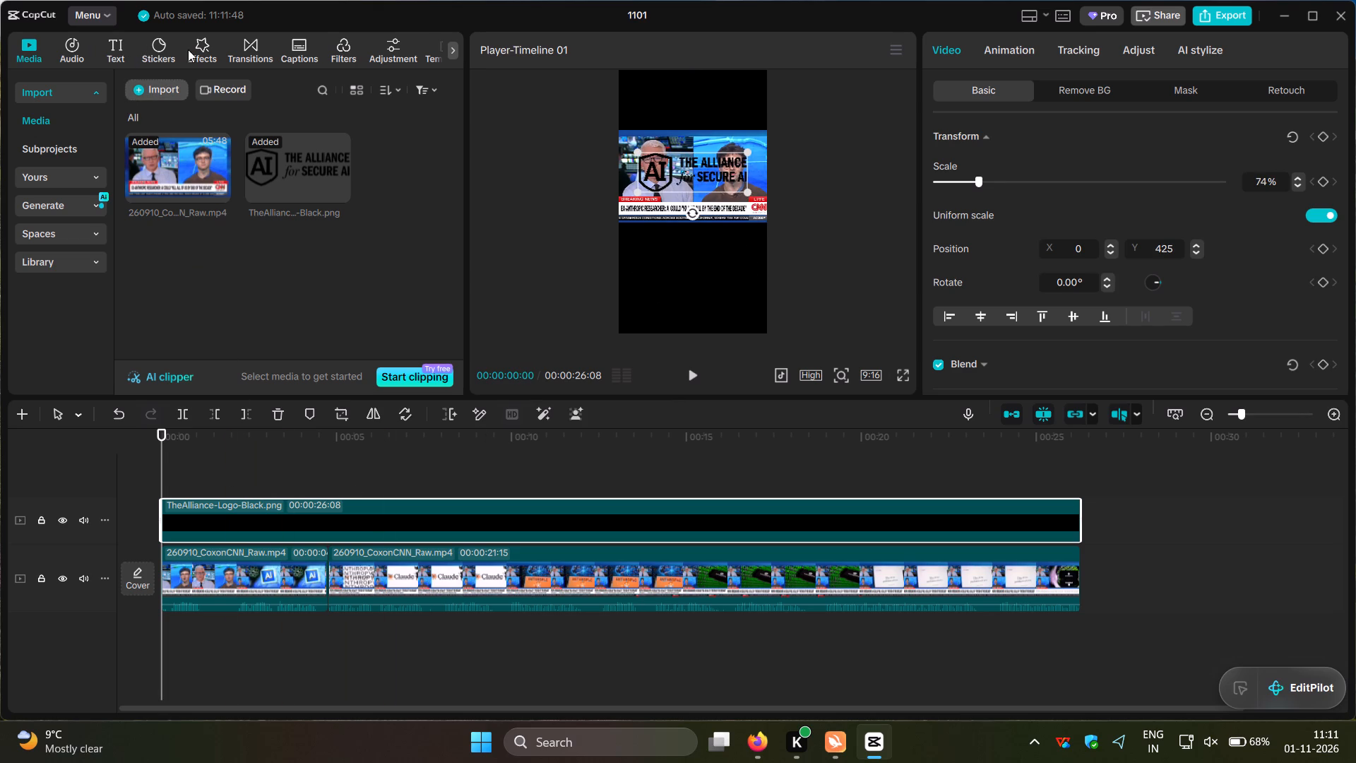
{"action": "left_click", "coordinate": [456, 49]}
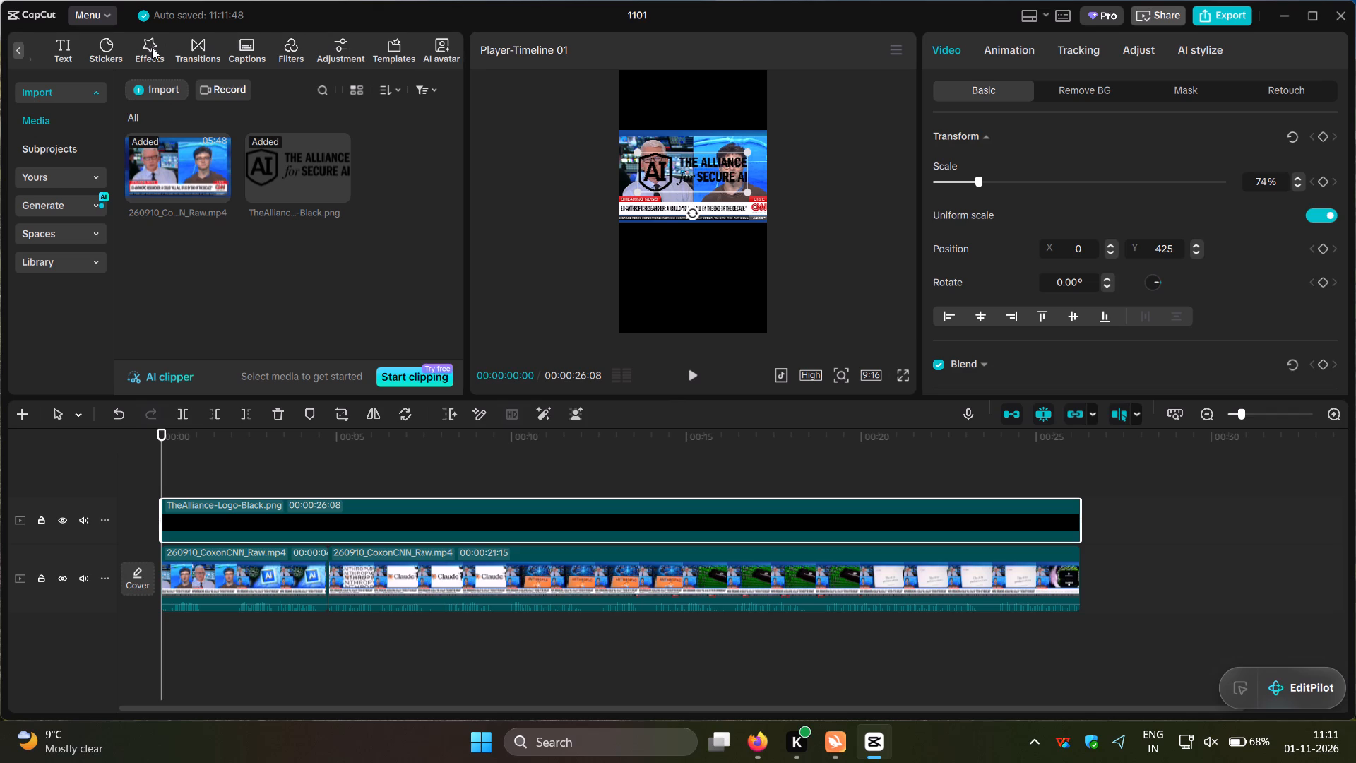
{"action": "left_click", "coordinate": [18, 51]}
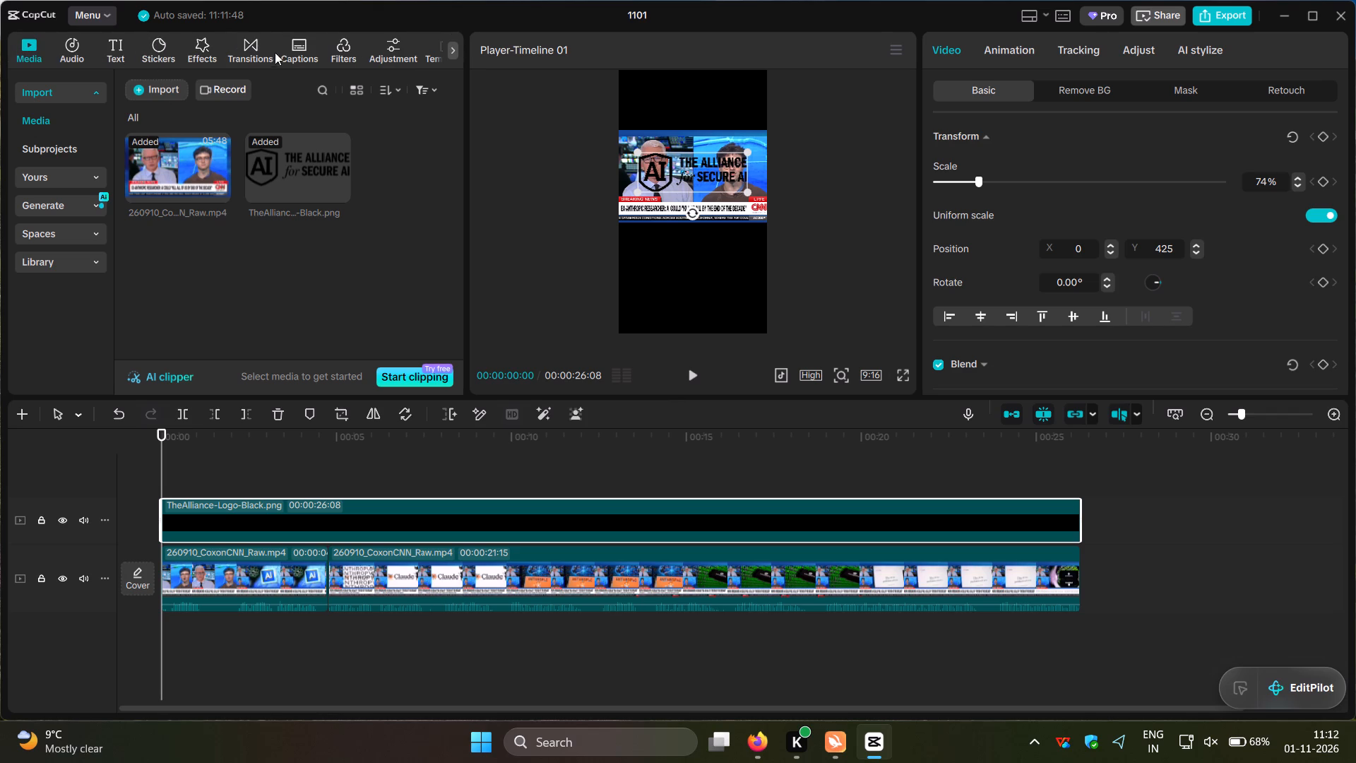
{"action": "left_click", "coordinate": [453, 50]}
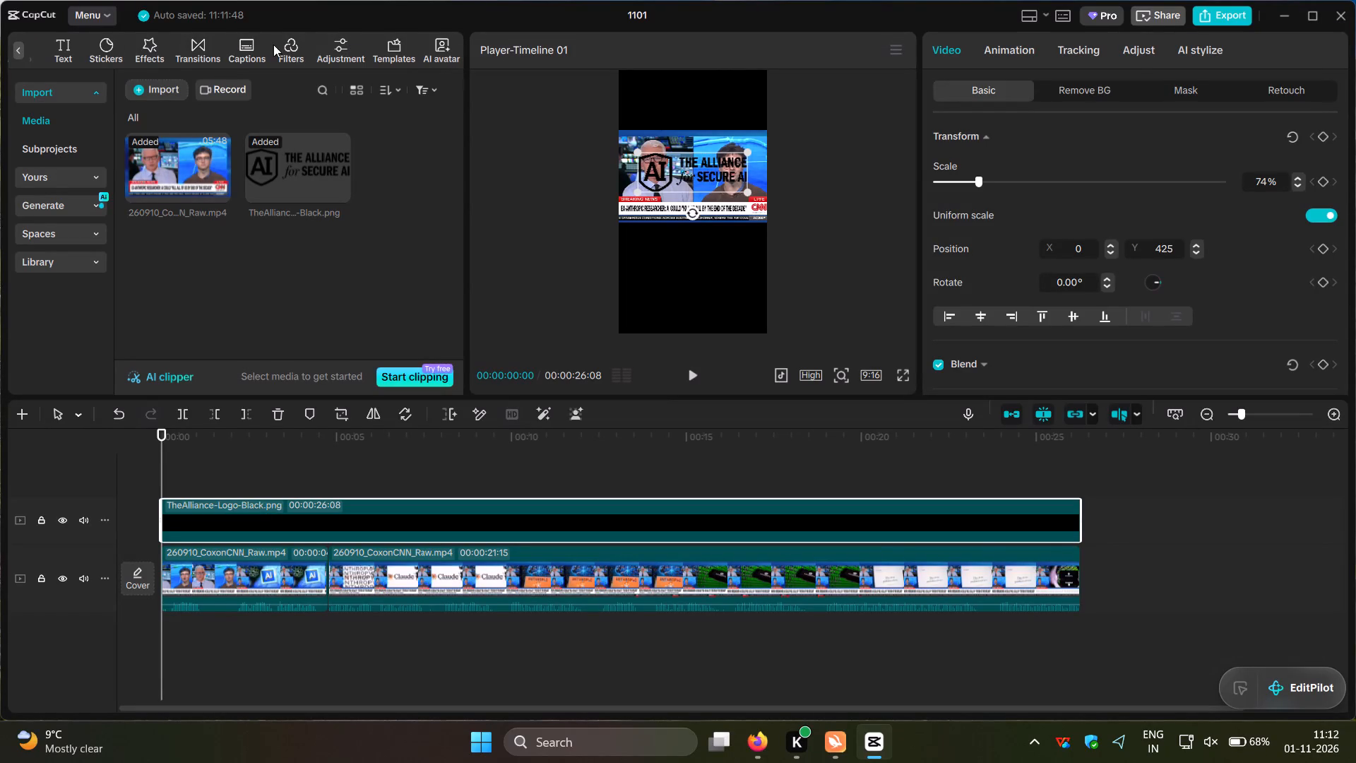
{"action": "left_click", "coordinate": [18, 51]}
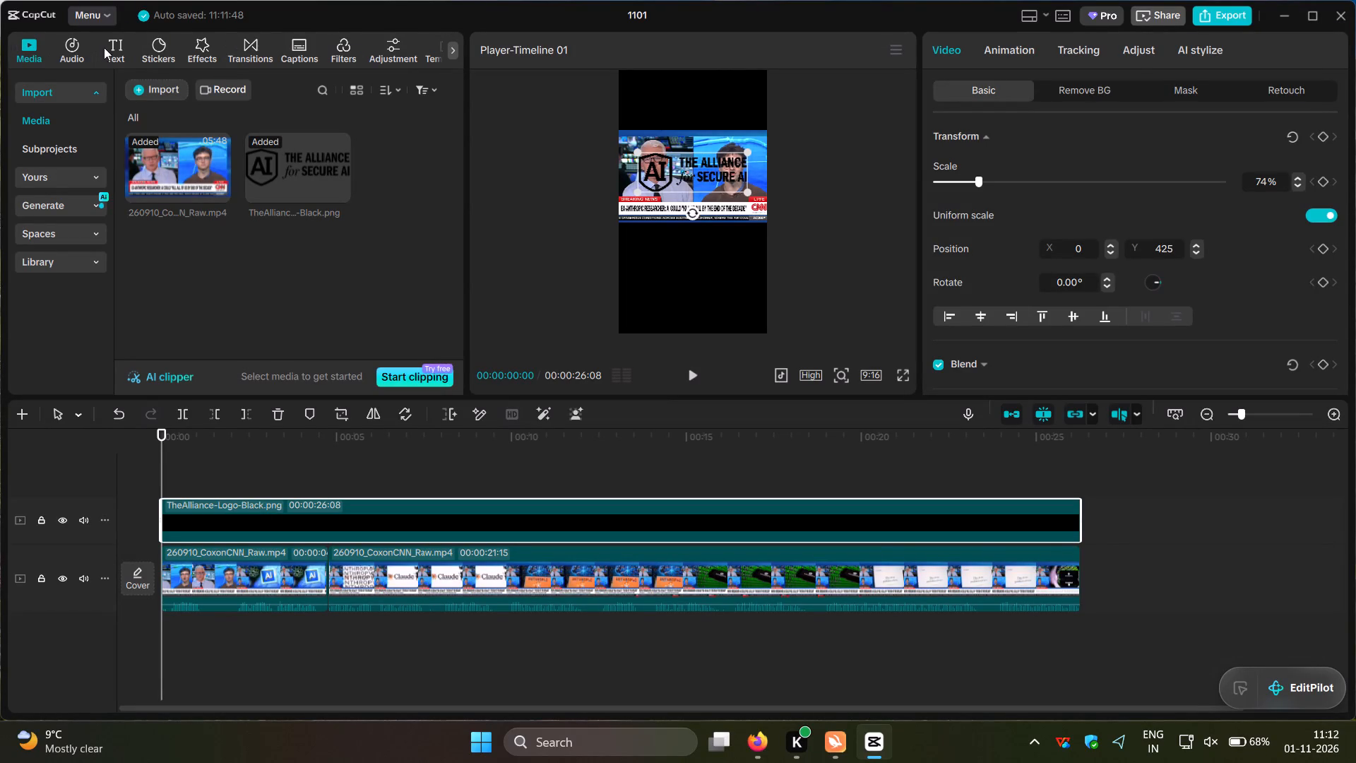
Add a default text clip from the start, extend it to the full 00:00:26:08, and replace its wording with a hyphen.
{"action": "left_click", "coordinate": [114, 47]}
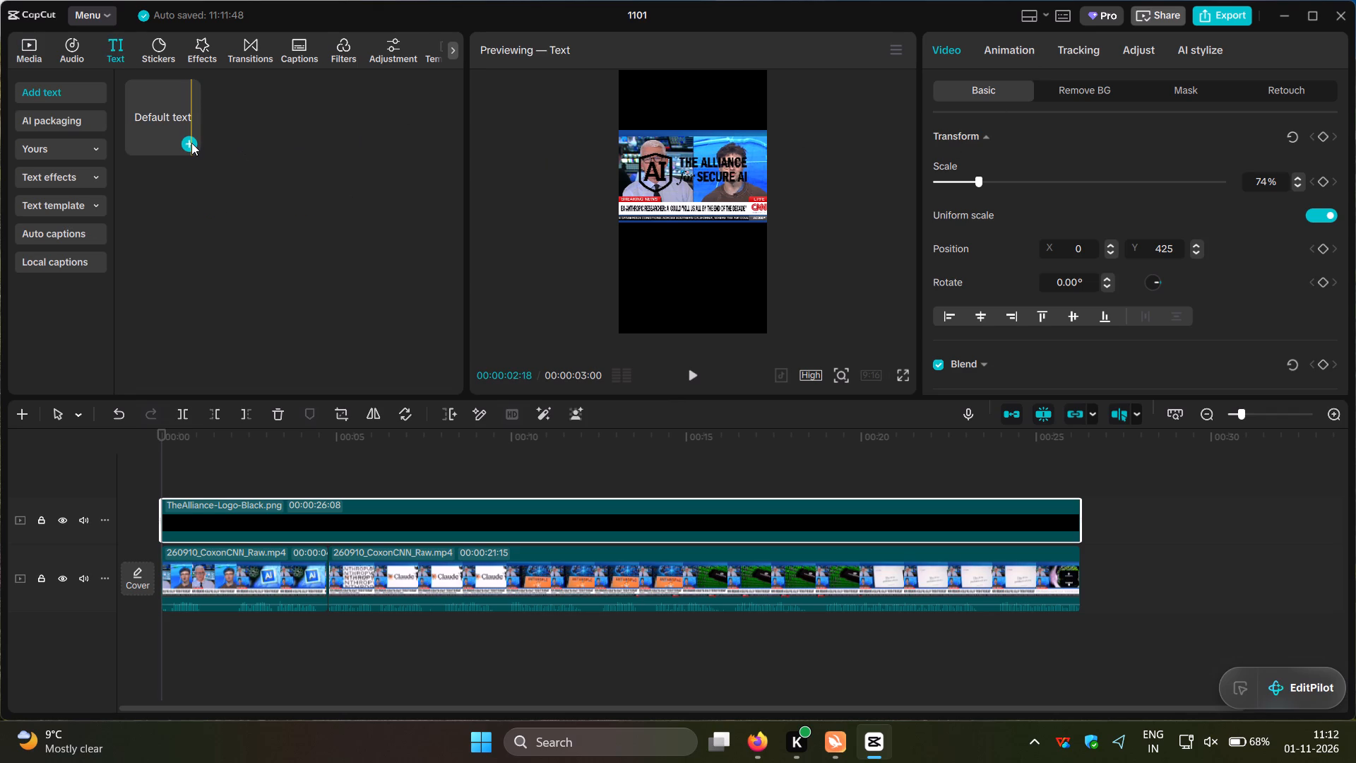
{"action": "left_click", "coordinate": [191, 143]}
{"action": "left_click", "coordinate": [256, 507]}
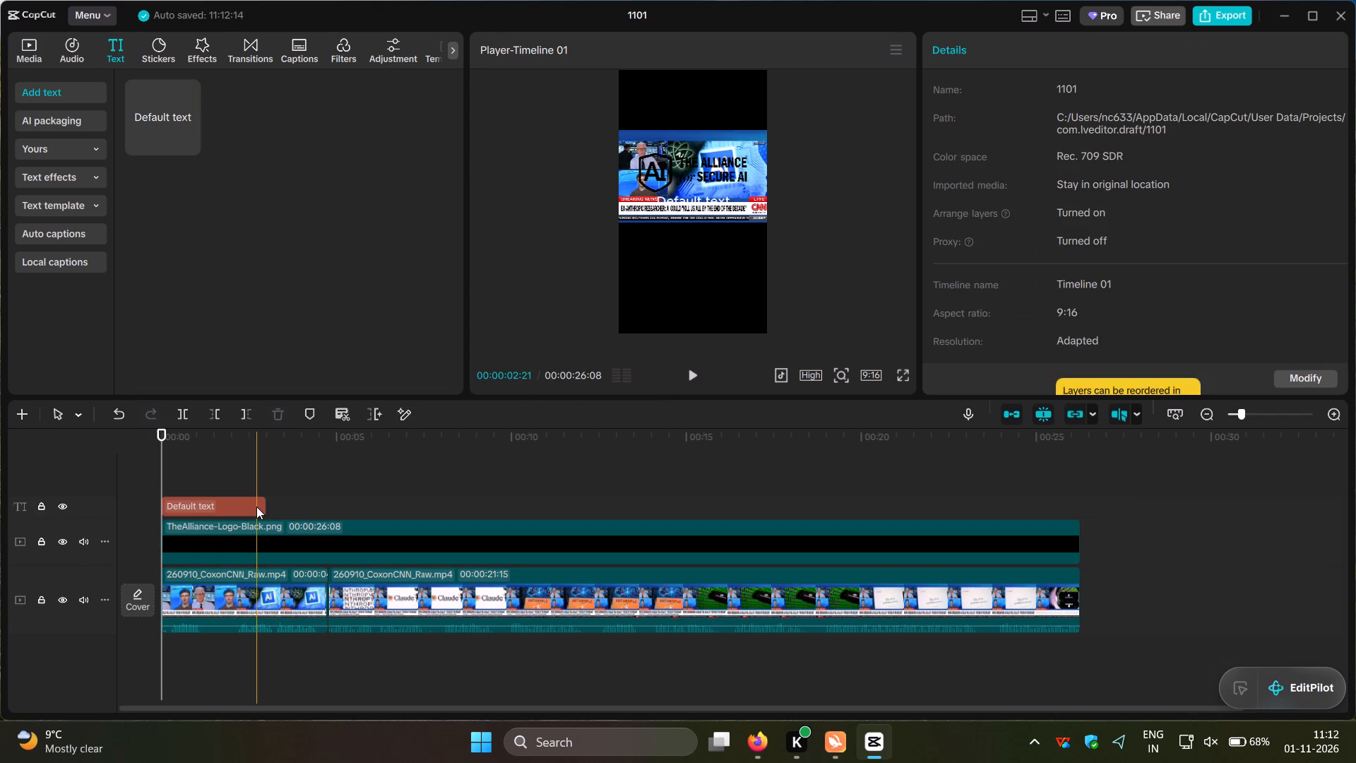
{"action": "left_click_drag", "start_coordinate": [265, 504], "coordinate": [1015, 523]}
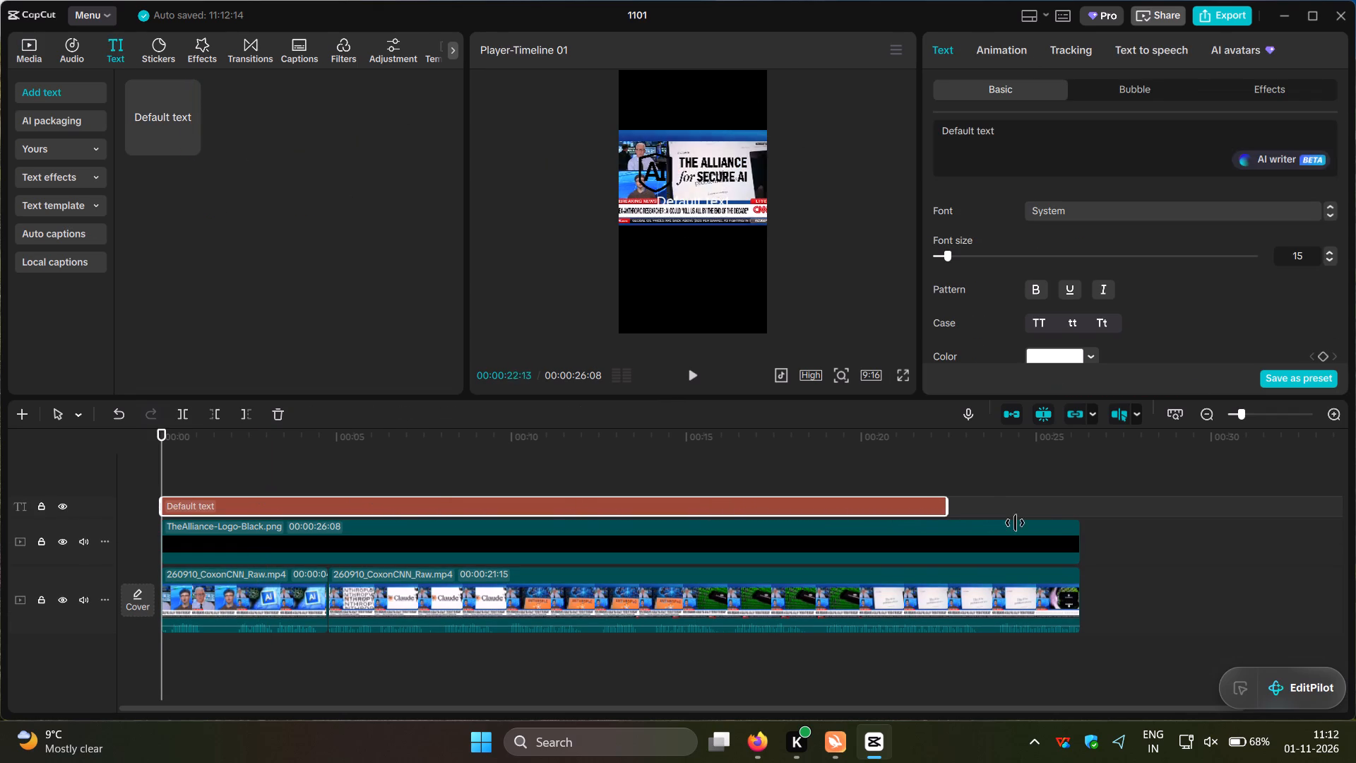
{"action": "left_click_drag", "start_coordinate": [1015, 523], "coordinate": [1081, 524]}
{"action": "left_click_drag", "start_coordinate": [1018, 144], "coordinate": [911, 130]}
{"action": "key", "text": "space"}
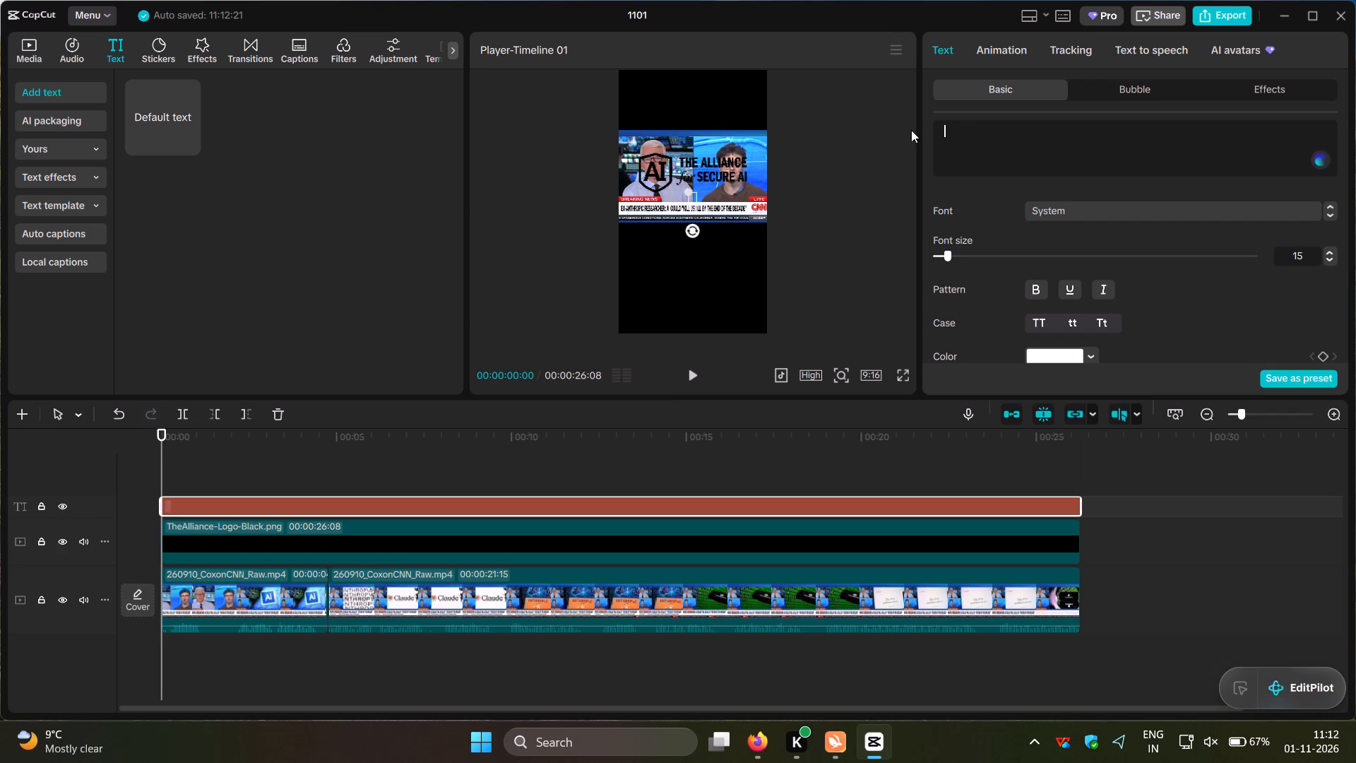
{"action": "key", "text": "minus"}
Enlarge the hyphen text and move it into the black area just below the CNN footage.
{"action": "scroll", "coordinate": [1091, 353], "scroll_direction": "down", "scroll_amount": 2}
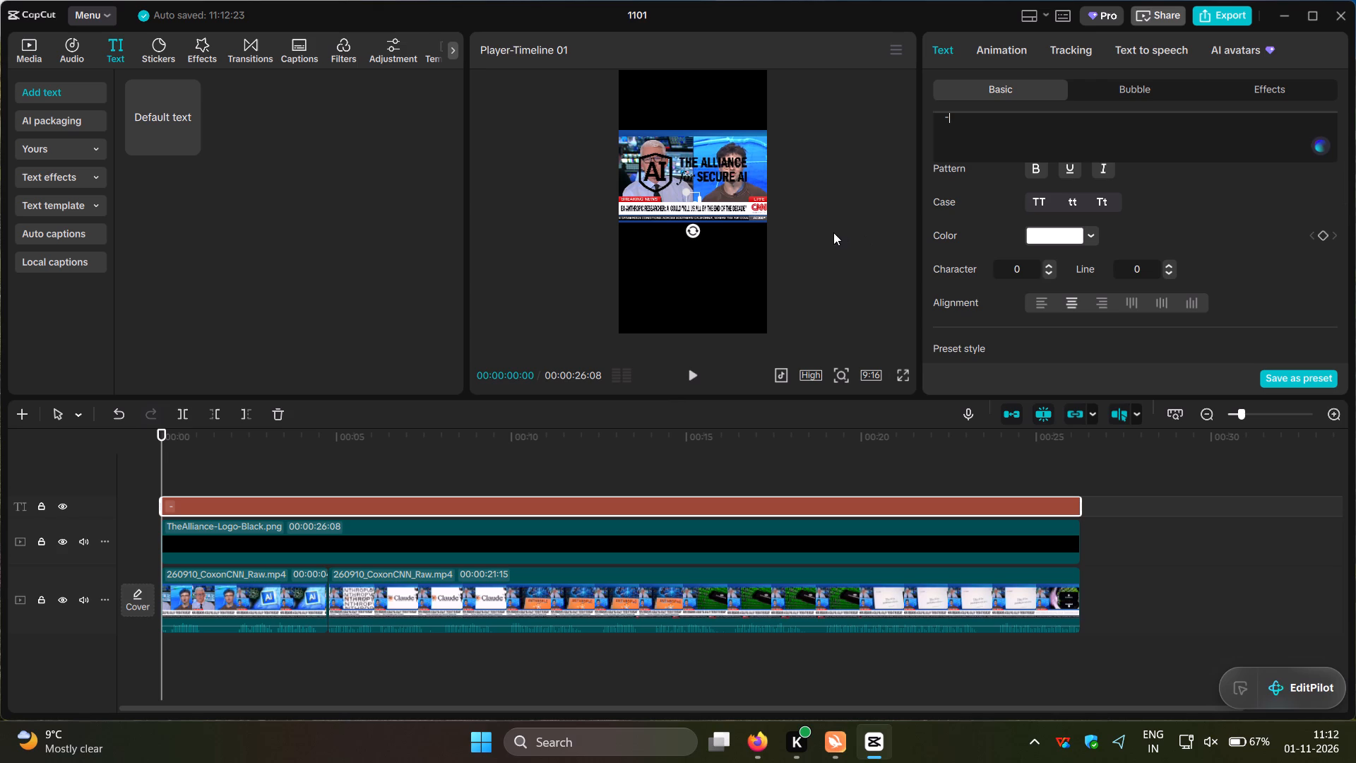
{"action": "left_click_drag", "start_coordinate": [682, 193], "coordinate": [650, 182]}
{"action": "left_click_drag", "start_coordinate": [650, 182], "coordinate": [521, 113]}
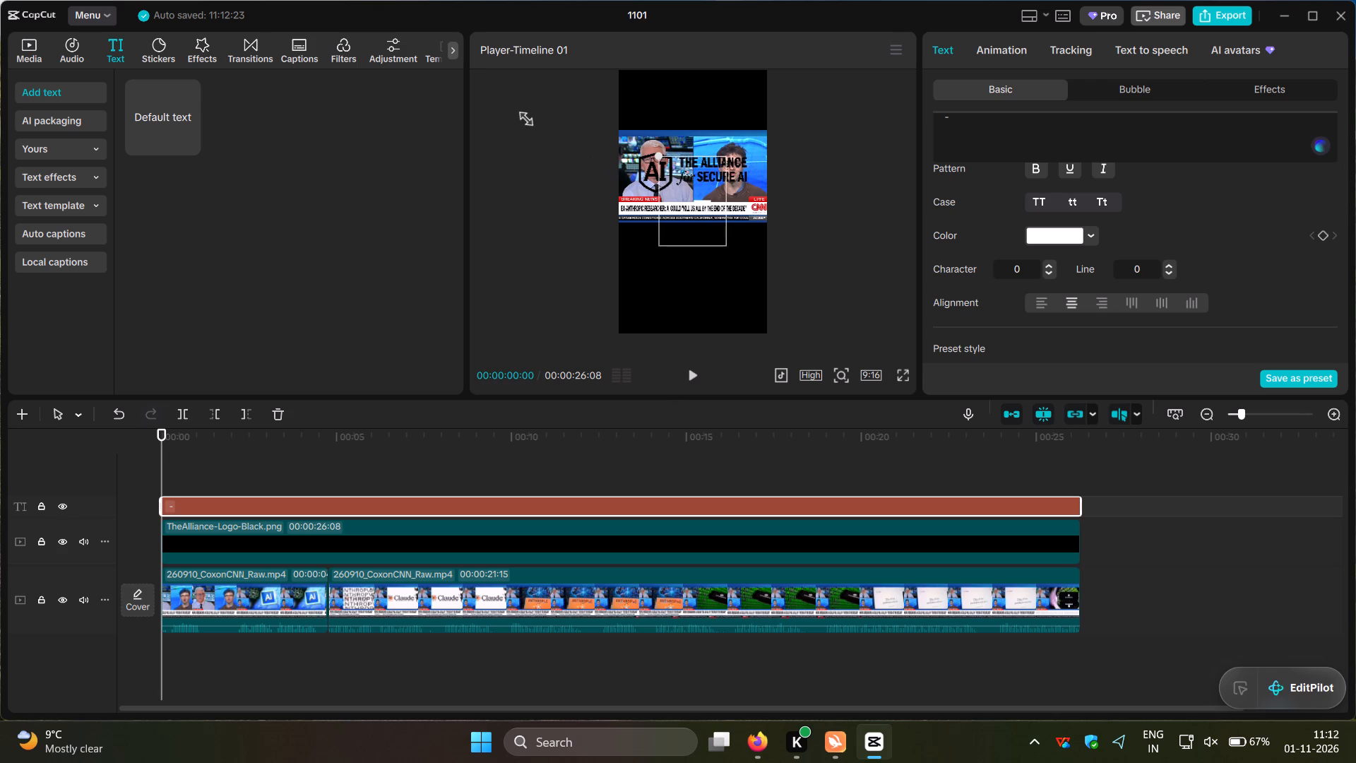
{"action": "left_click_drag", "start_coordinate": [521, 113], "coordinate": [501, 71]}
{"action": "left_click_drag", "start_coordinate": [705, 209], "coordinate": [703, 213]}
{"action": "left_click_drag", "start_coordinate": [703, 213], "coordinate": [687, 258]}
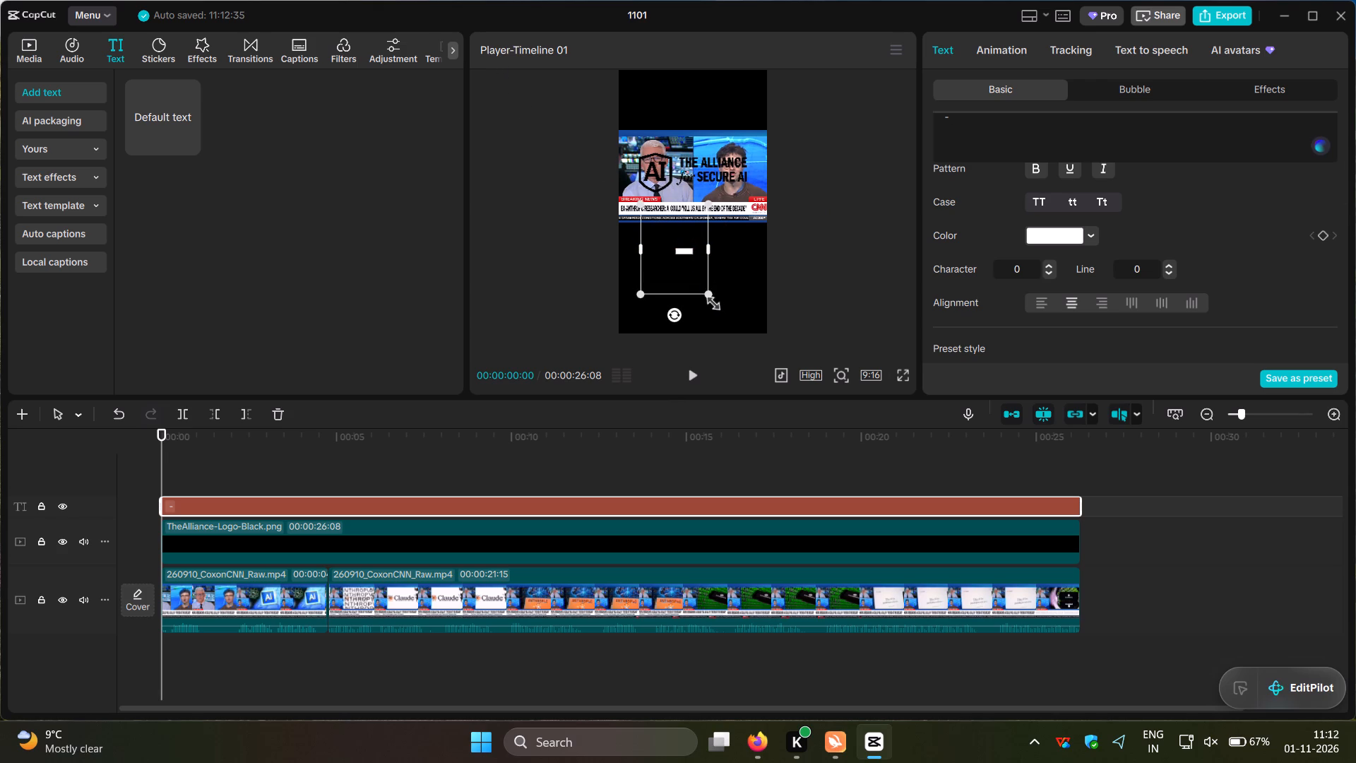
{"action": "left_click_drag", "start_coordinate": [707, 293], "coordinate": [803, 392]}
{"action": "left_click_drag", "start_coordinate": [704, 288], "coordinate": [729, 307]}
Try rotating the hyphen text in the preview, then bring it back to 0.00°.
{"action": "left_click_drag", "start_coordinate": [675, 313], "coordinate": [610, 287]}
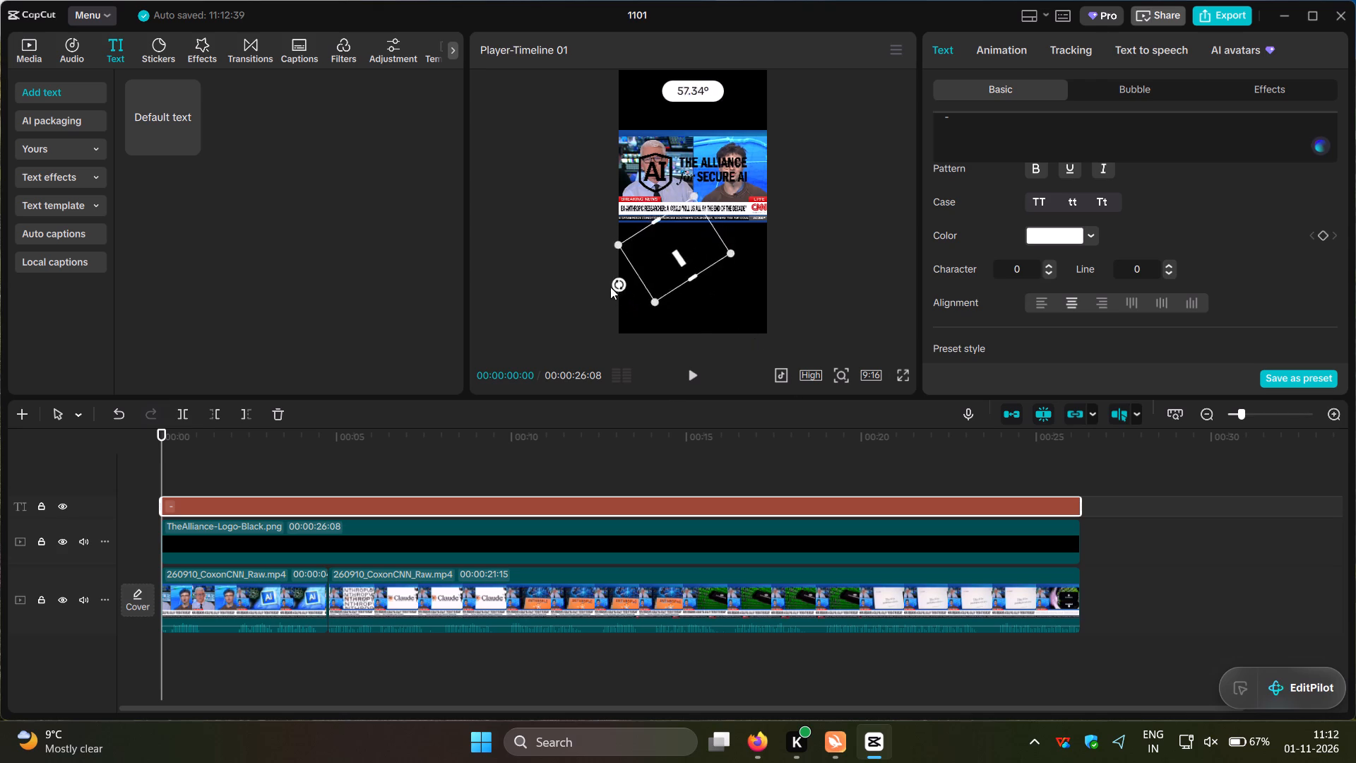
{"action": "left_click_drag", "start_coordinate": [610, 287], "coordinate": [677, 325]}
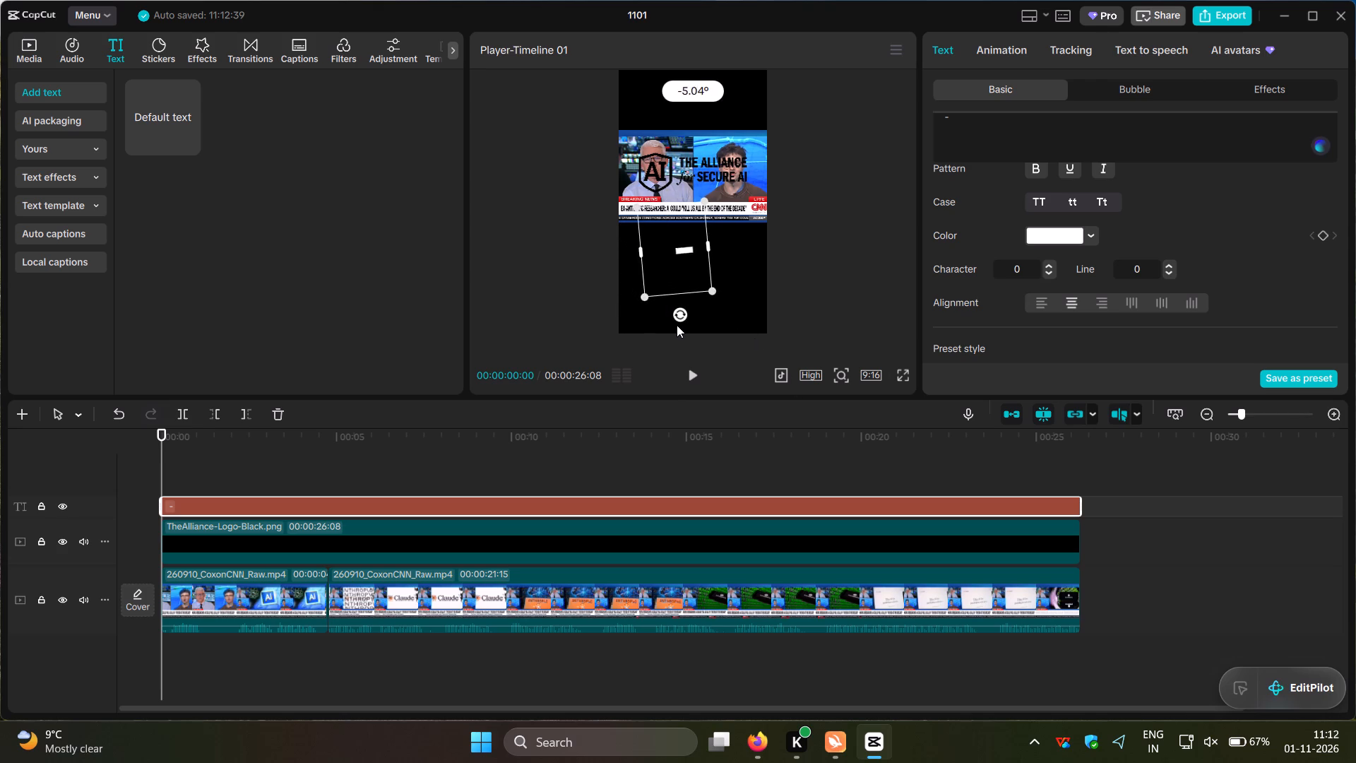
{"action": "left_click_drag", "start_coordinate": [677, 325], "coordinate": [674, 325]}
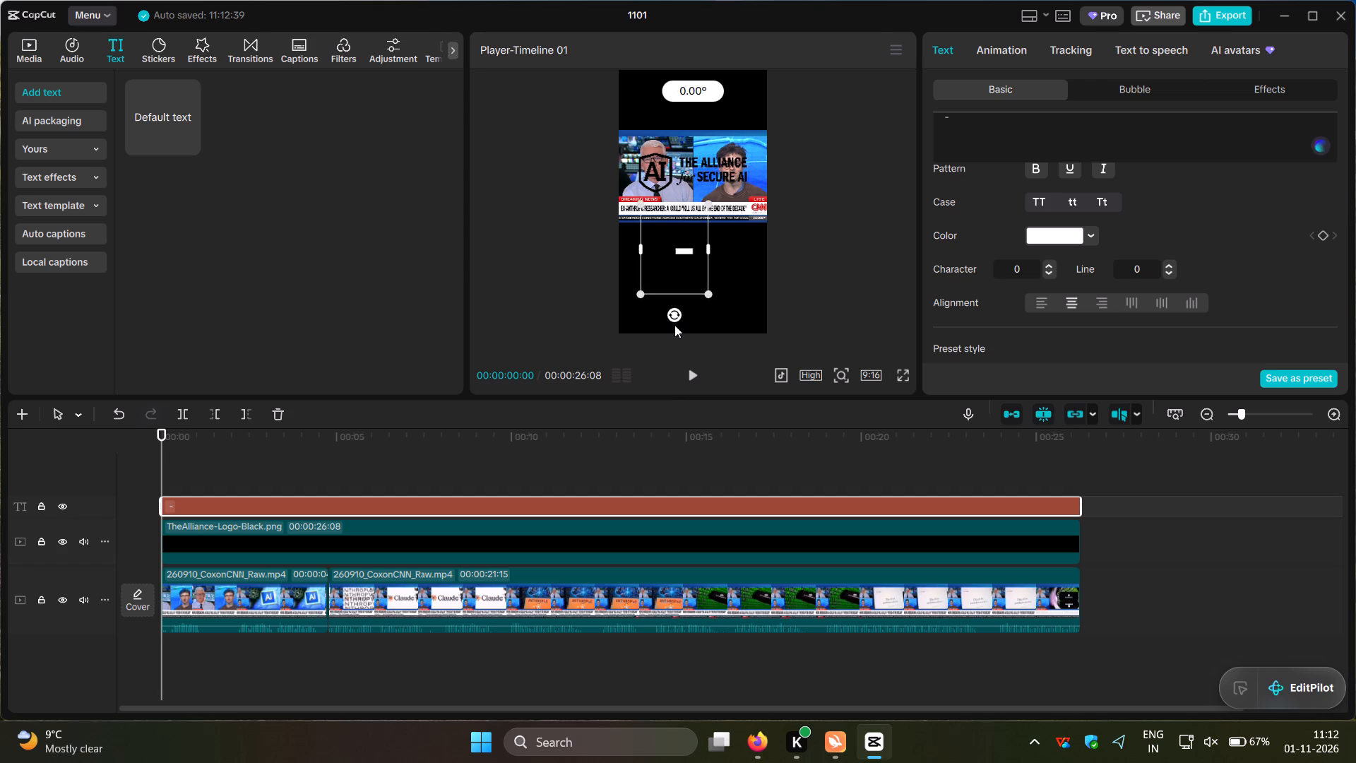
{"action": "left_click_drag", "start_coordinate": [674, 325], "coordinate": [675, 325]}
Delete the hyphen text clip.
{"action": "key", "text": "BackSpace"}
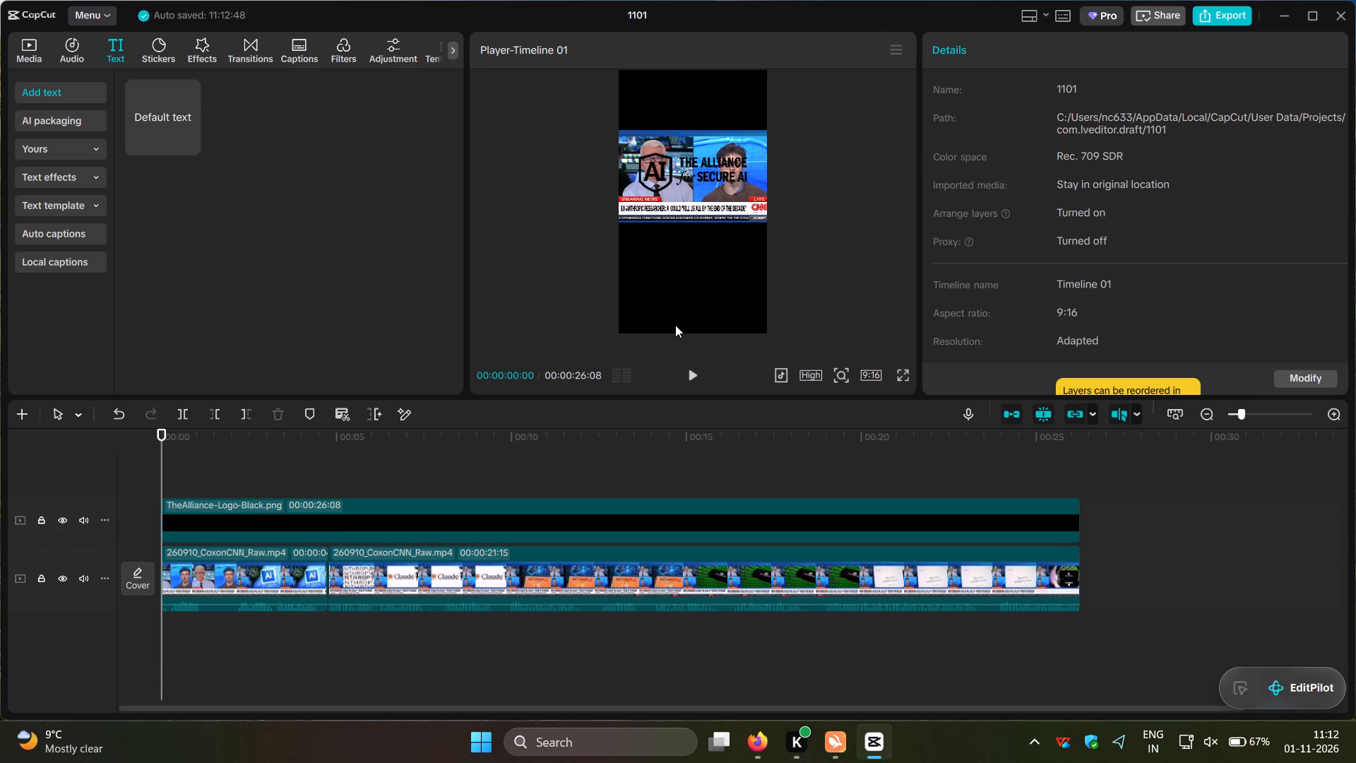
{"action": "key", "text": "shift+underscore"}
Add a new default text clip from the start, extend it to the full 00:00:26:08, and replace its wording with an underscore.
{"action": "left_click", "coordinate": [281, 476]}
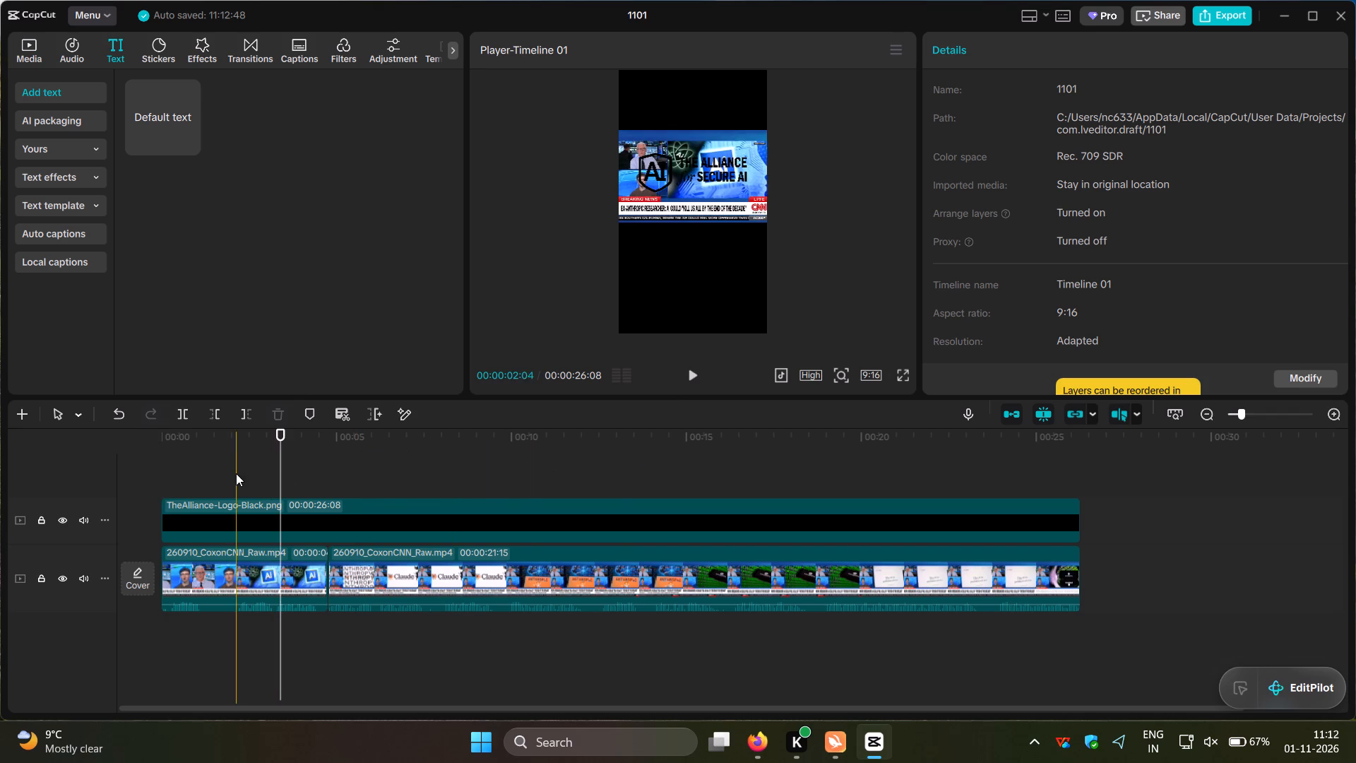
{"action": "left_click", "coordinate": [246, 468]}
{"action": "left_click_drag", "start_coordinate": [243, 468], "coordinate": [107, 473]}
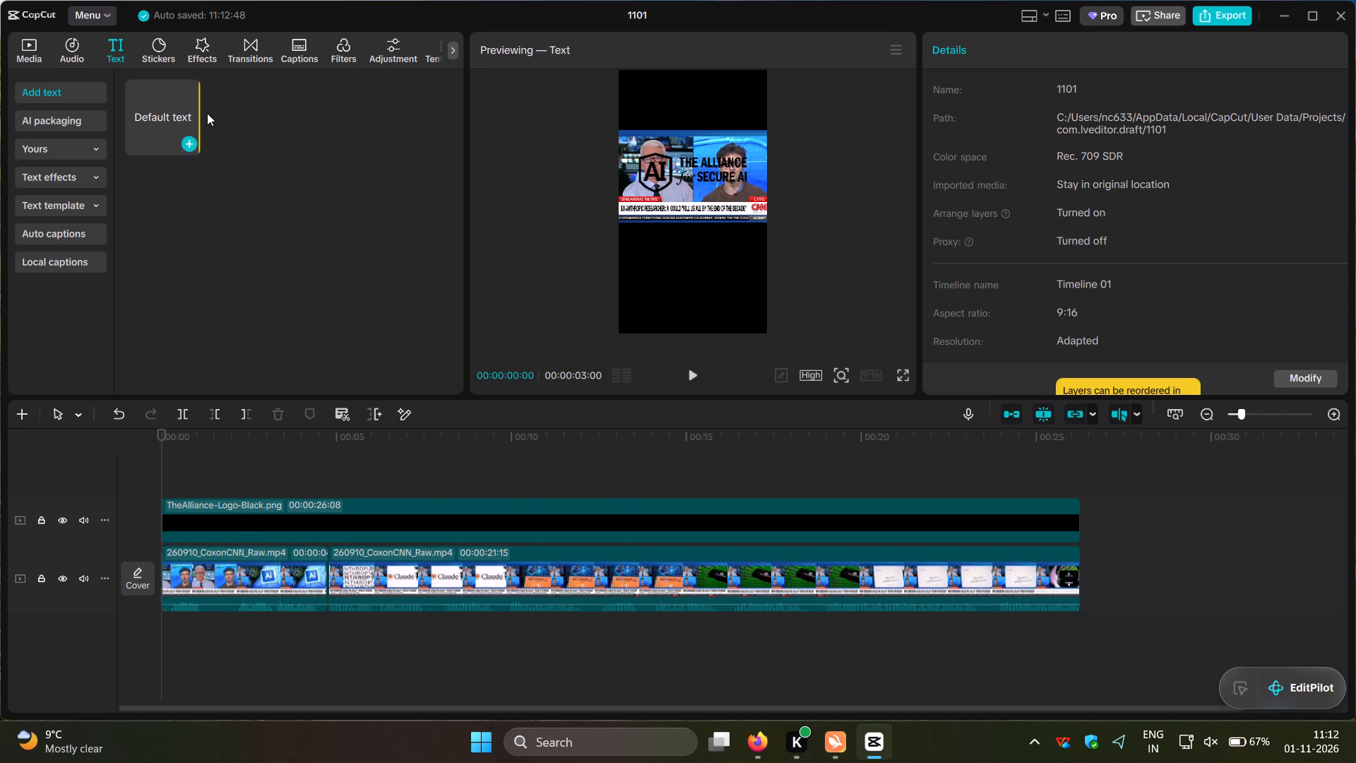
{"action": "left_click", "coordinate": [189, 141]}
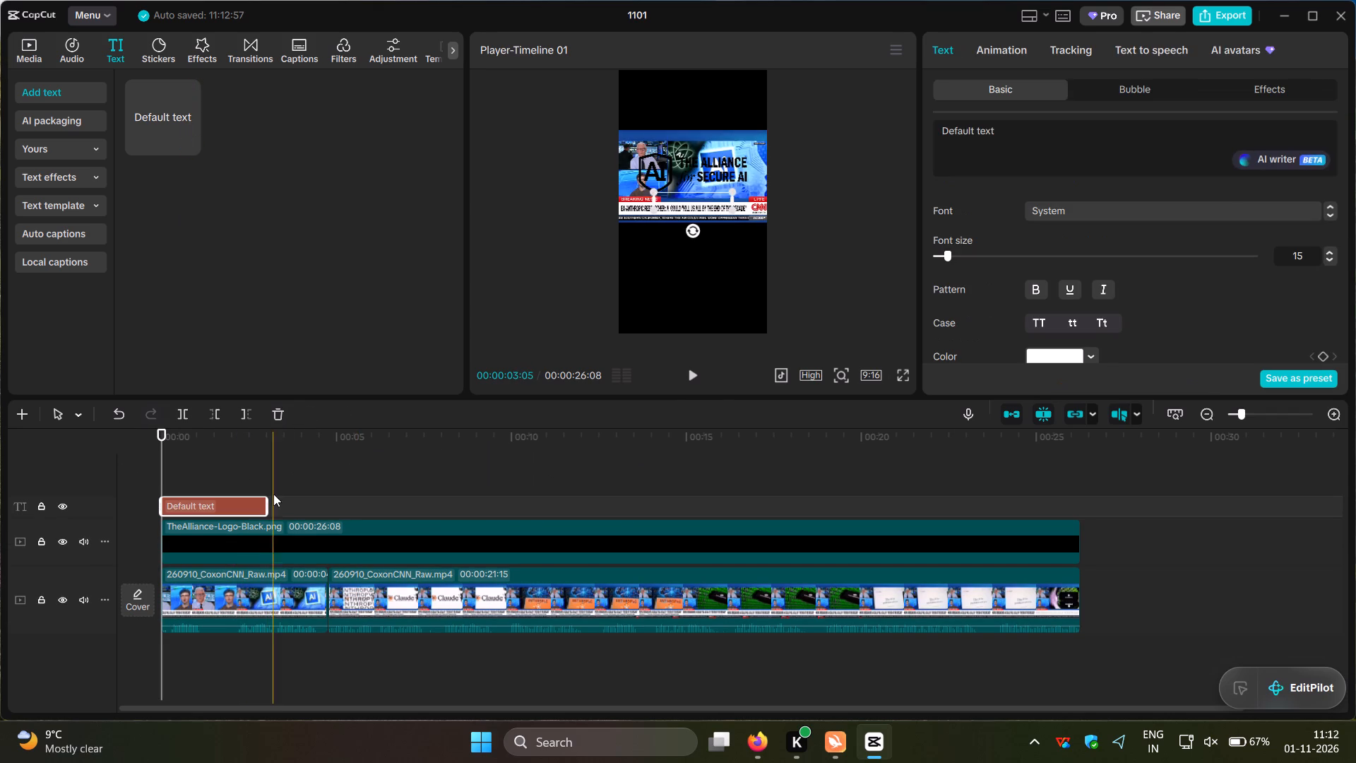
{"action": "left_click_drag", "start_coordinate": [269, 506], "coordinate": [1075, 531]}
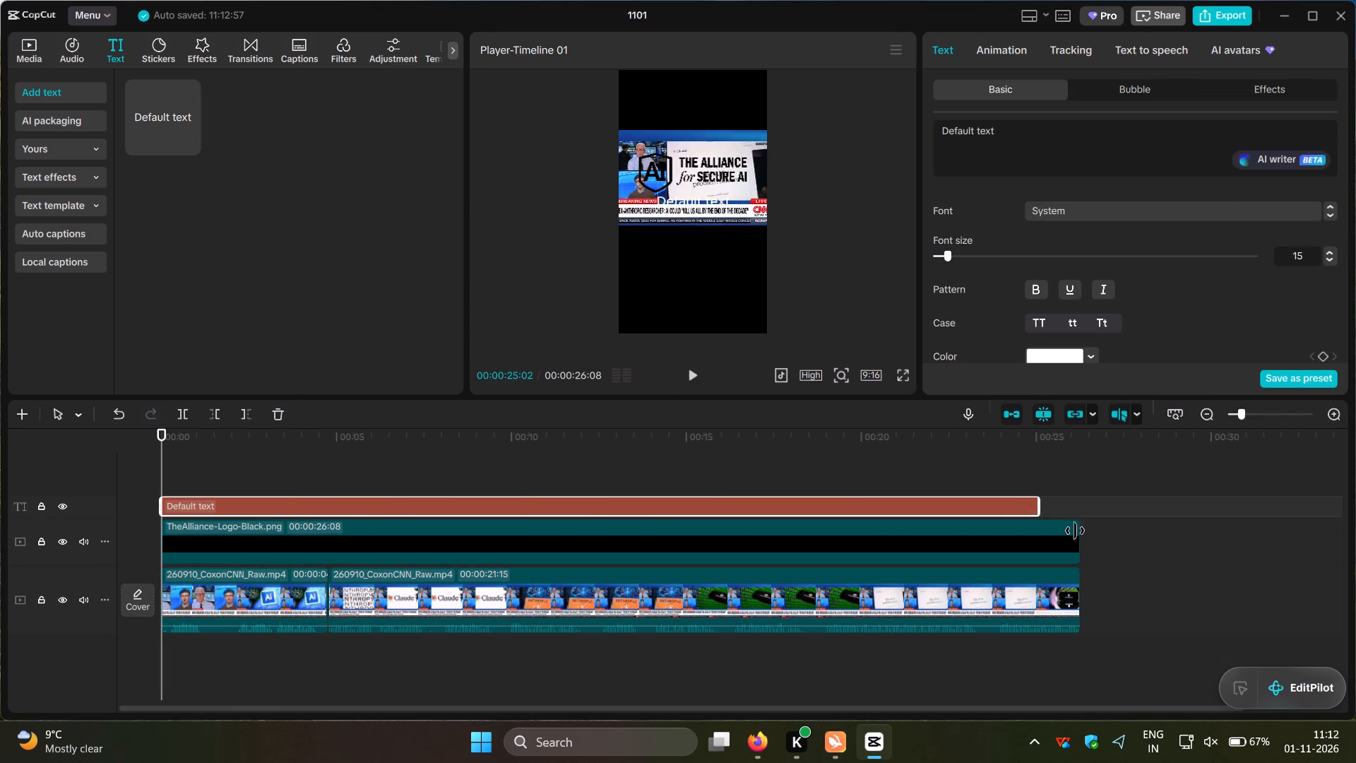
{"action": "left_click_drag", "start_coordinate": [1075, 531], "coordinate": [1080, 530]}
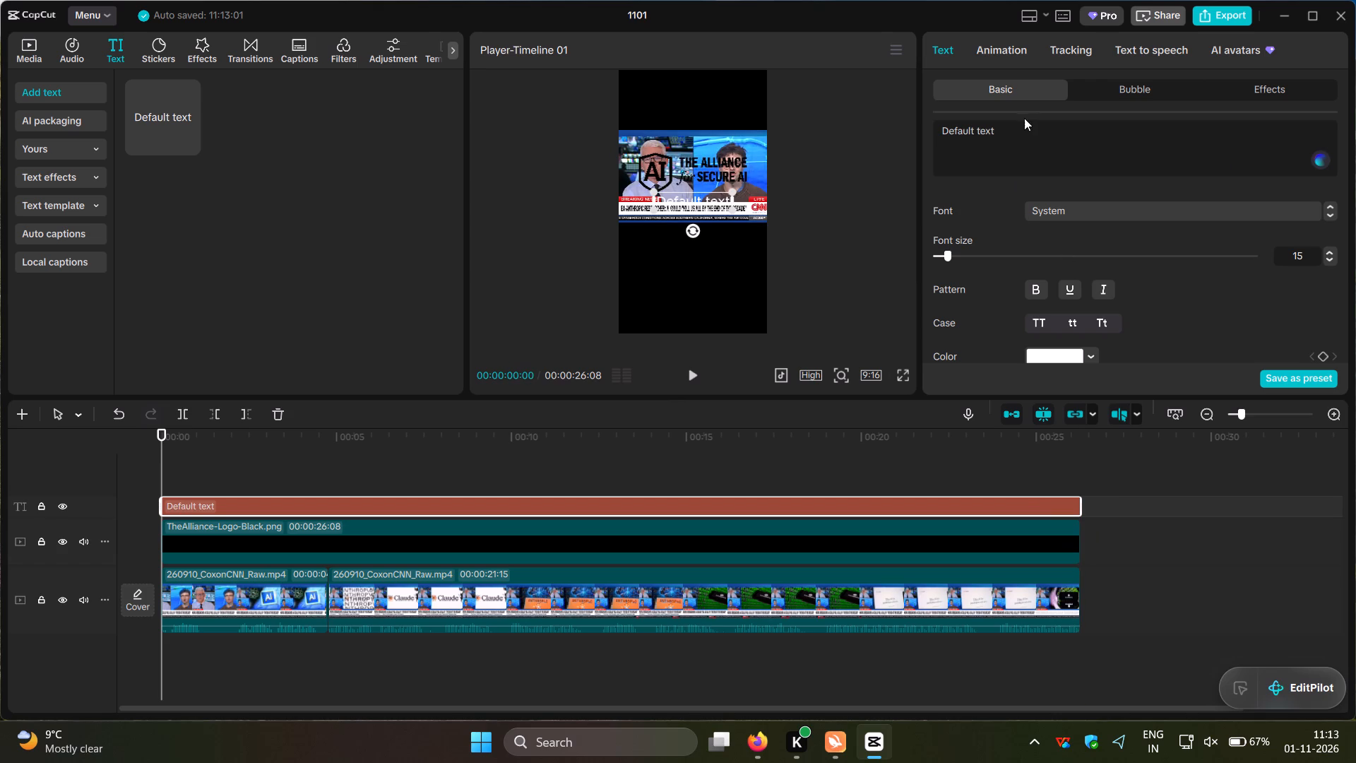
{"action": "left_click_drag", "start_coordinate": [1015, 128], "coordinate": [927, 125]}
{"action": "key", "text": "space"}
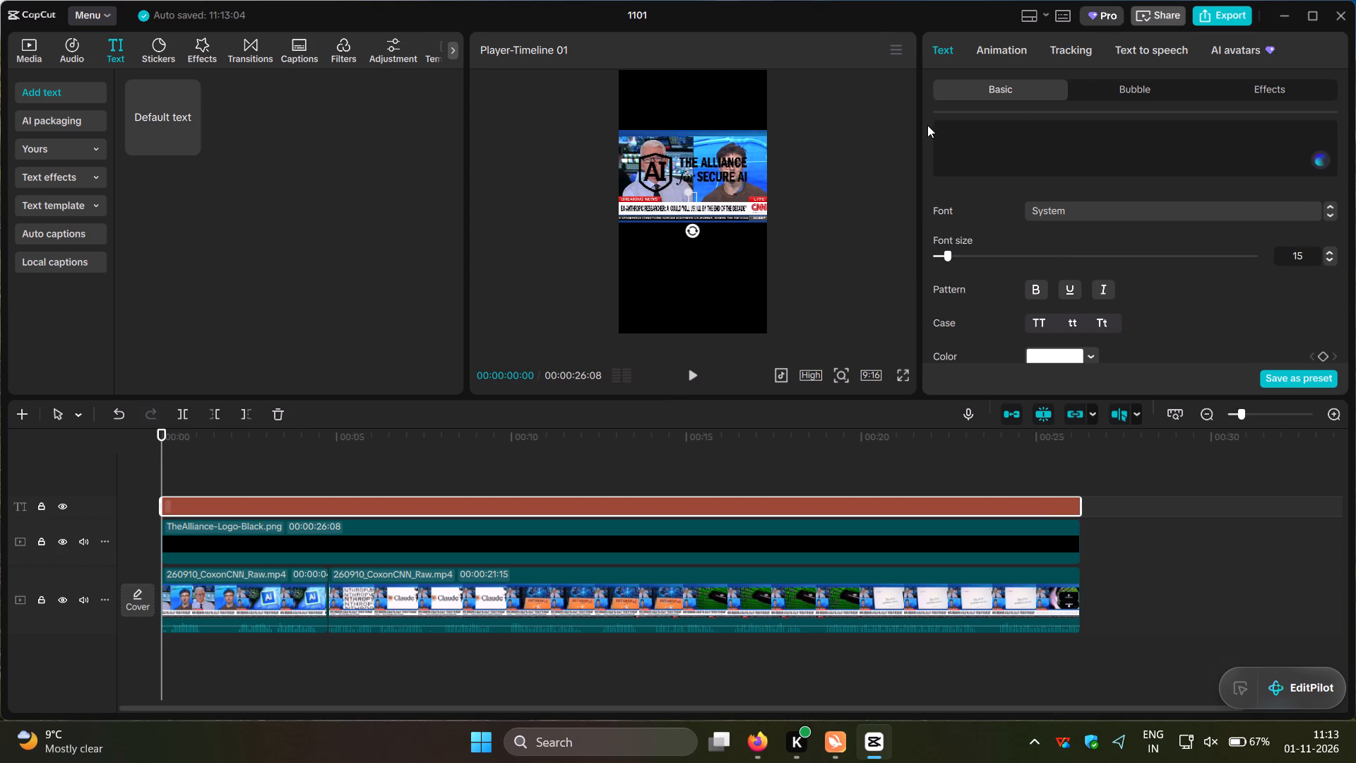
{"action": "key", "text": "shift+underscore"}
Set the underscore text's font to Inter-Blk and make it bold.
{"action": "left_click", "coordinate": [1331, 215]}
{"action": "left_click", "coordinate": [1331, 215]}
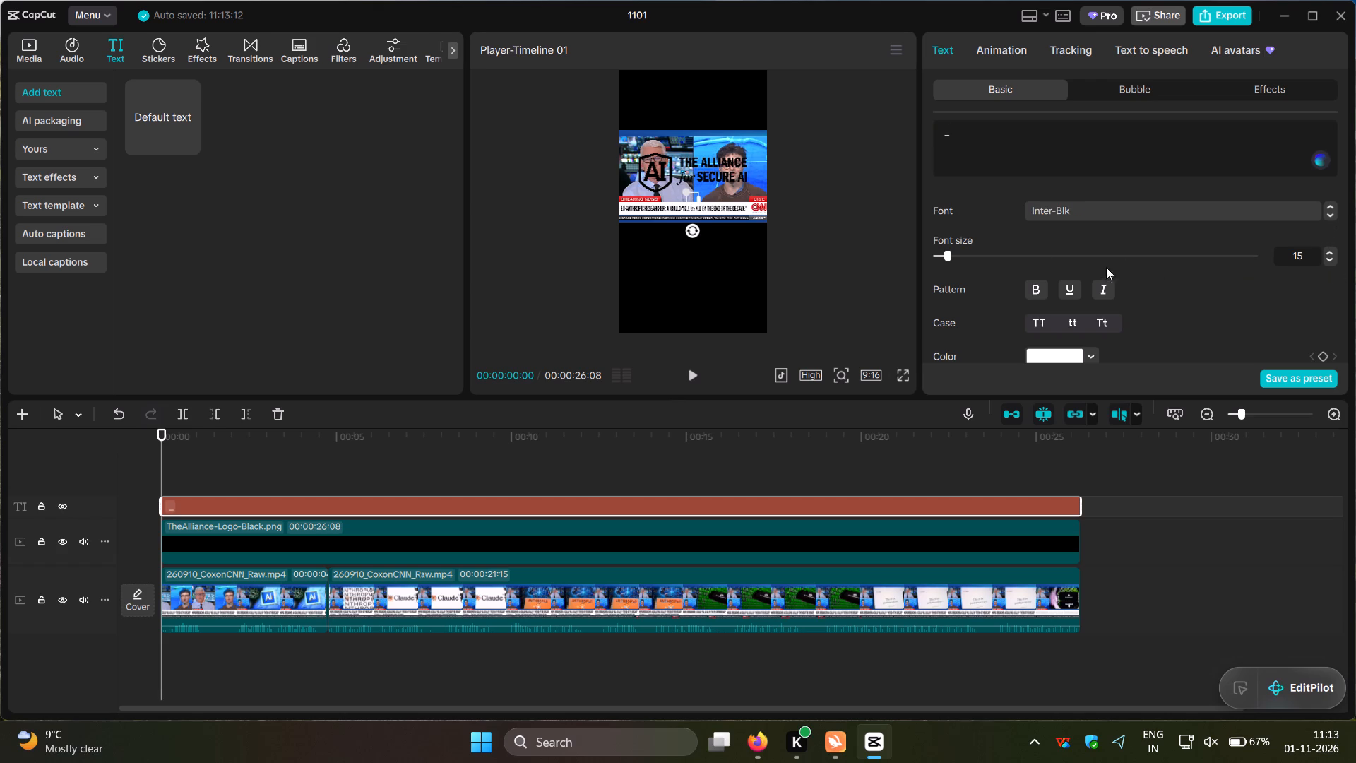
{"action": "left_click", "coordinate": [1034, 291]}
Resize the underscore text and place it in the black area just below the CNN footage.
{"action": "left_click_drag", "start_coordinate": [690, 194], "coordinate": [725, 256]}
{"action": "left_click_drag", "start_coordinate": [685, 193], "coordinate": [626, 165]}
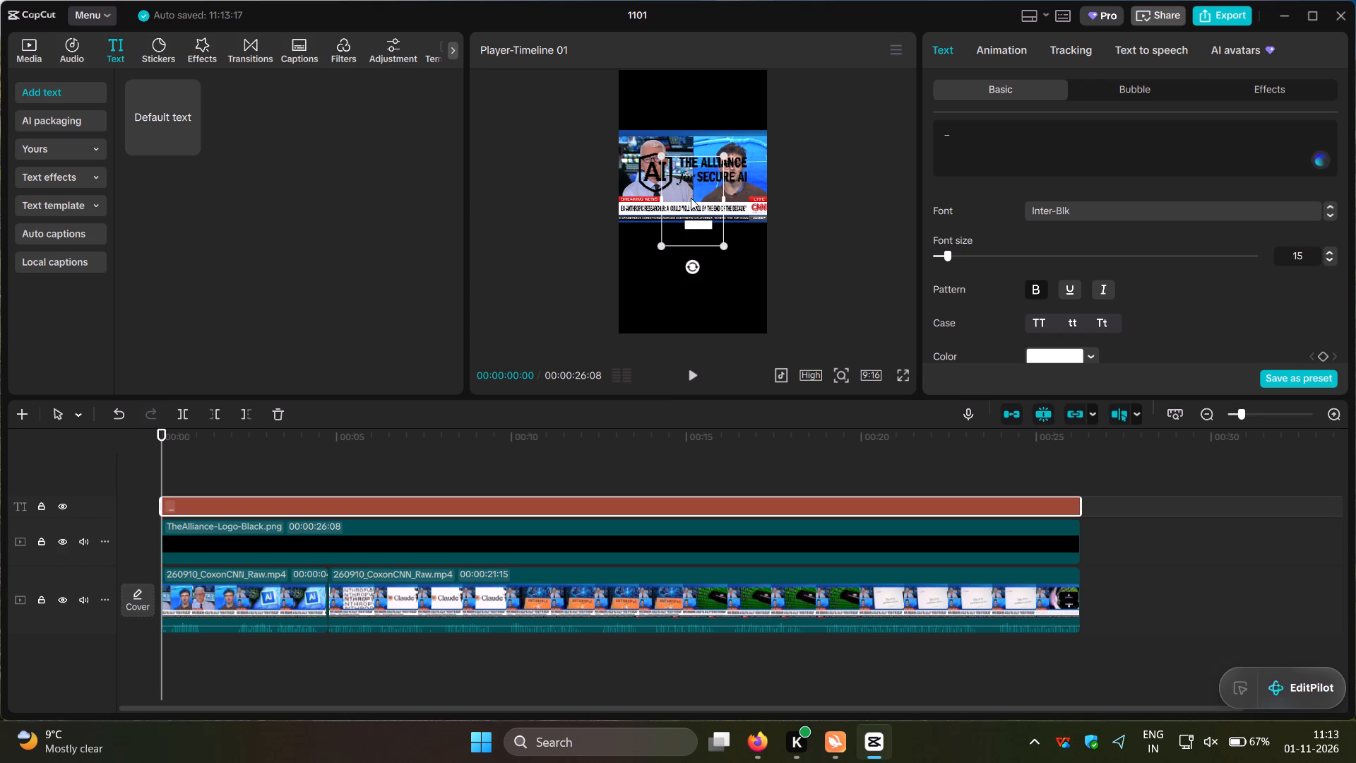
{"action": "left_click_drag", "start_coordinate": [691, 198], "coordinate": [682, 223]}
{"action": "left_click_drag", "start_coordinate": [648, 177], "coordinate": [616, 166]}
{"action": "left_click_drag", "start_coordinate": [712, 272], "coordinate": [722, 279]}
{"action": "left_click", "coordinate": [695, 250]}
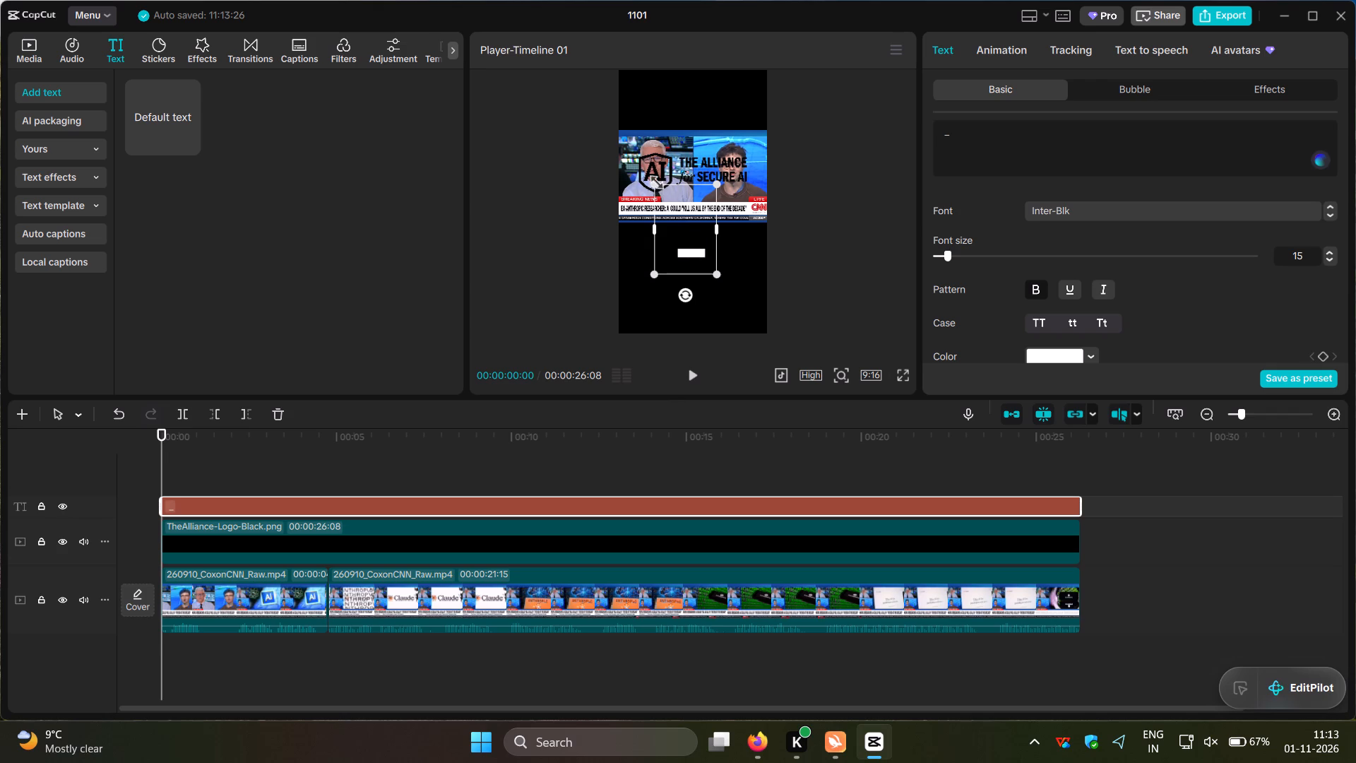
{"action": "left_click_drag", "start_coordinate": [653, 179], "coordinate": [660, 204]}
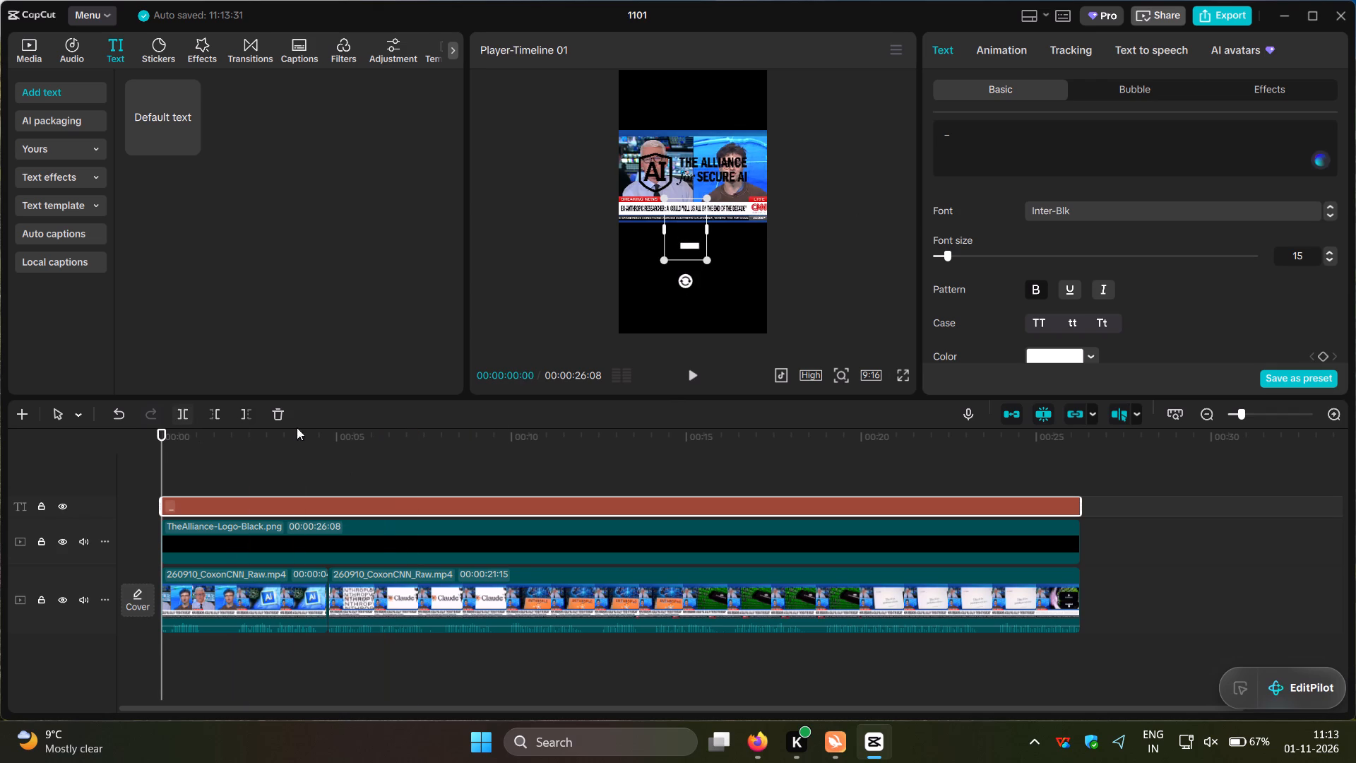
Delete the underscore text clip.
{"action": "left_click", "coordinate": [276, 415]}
Move the Alliance logo lower over the CNN footage to about X 71, Y 219.
{"action": "left_click", "coordinate": [235, 513]}
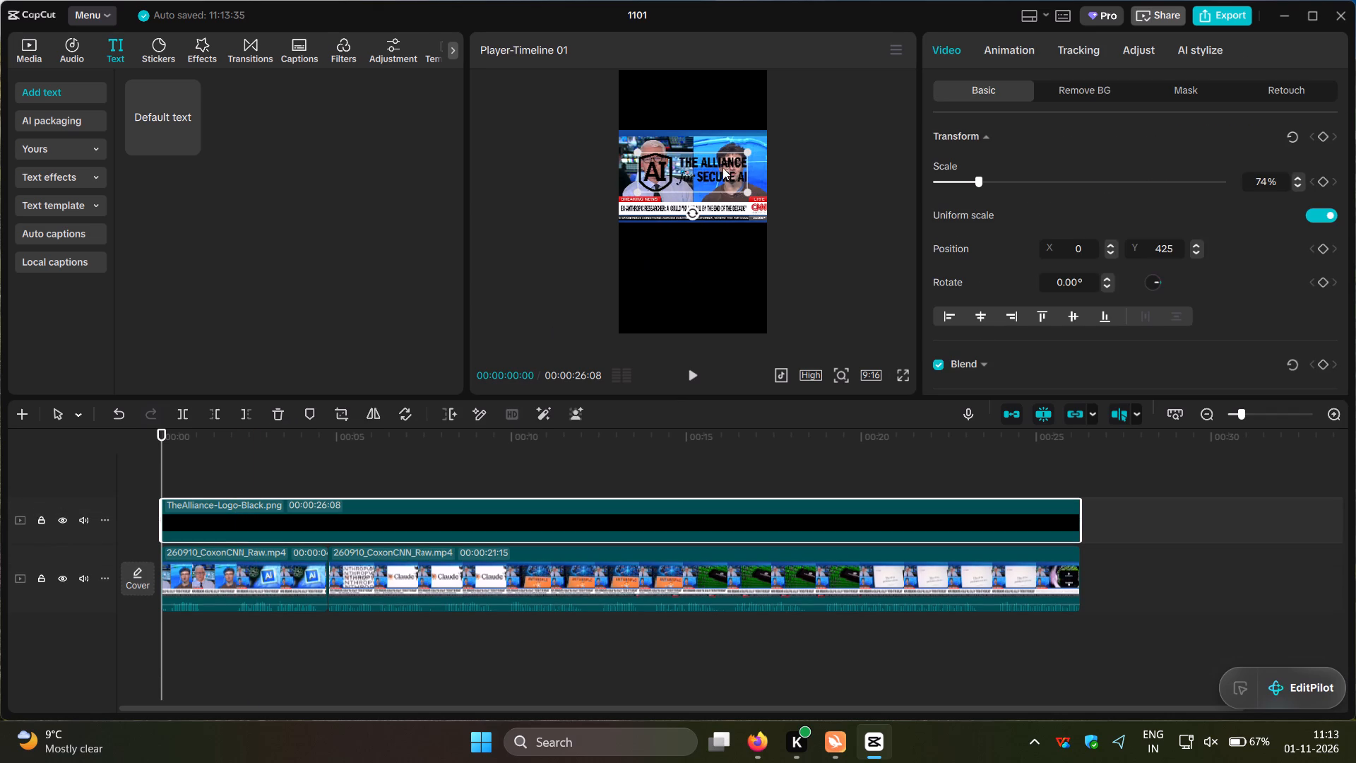
{"action": "left_click_drag", "start_coordinate": [701, 174], "coordinate": [703, 240]}
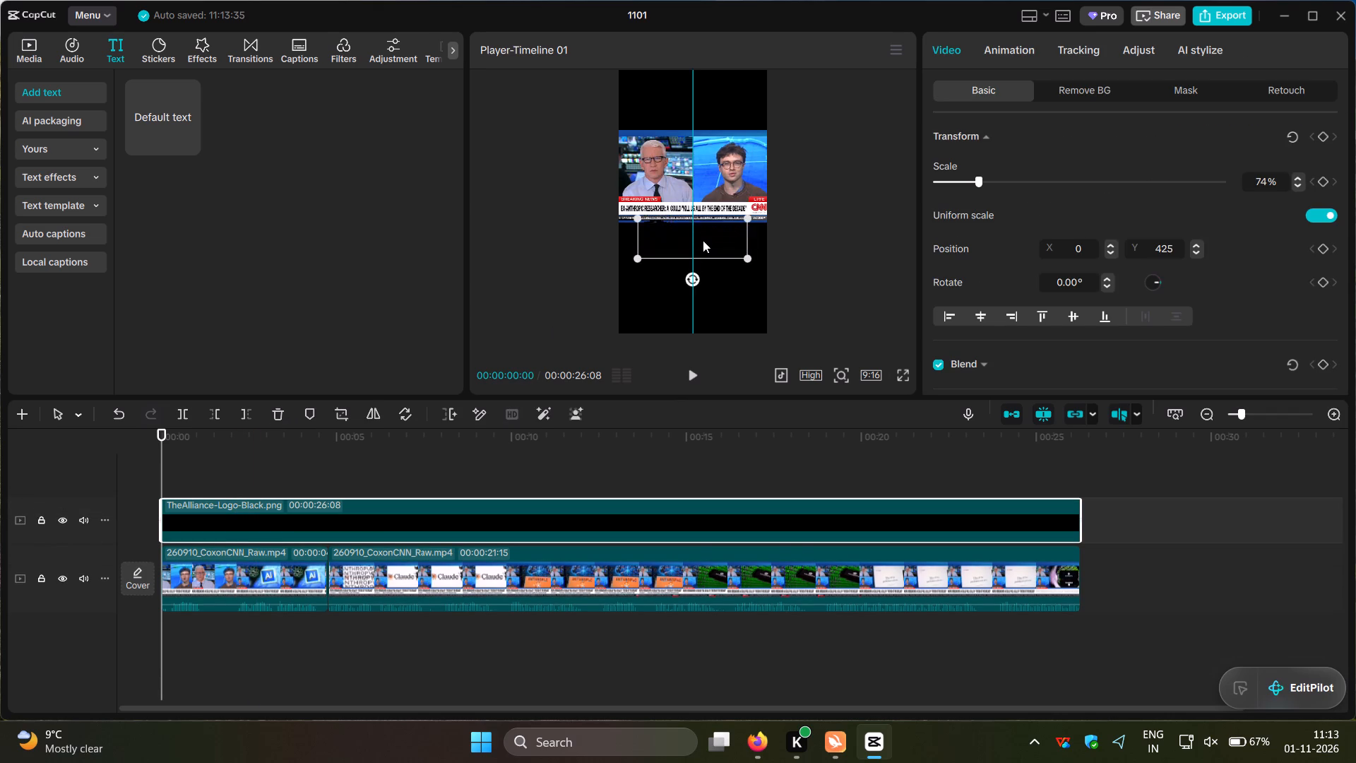
{"action": "left_click_drag", "start_coordinate": [703, 240], "coordinate": [706, 188]}
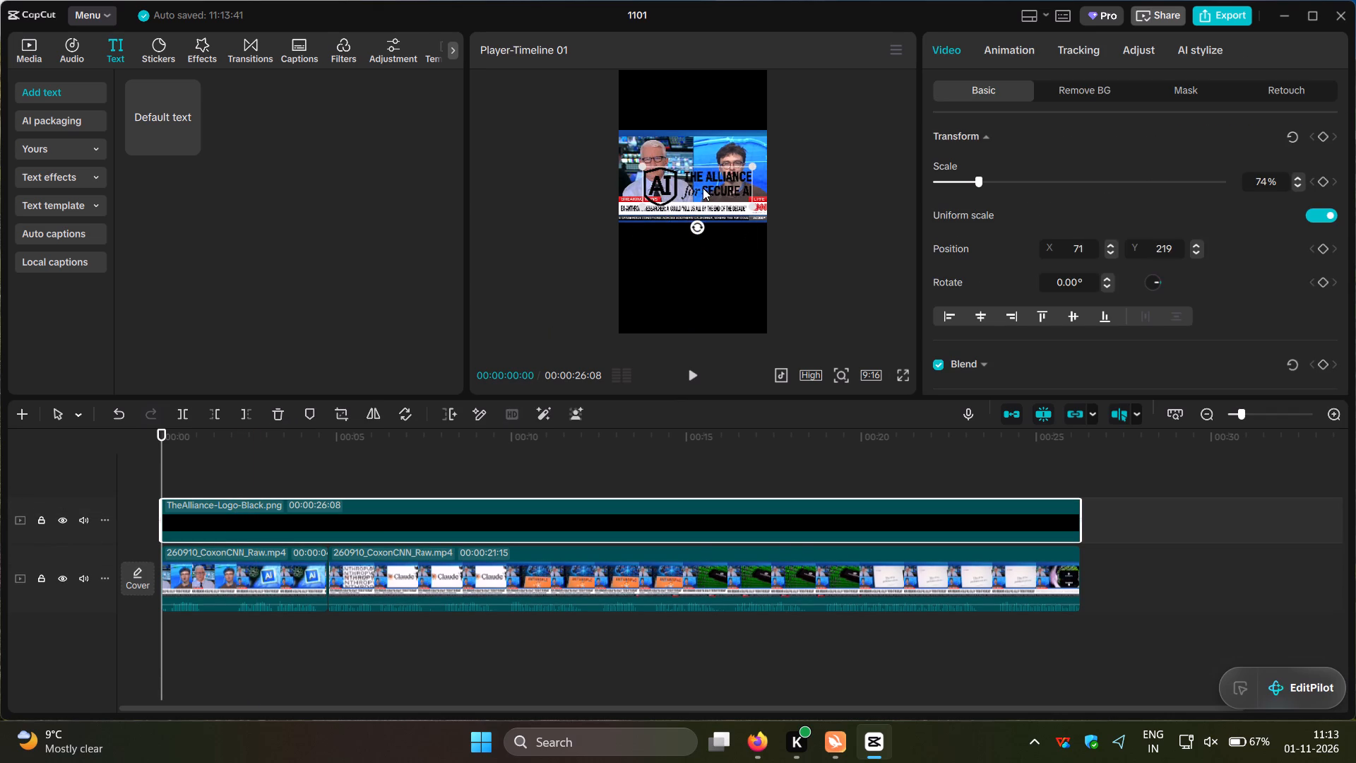
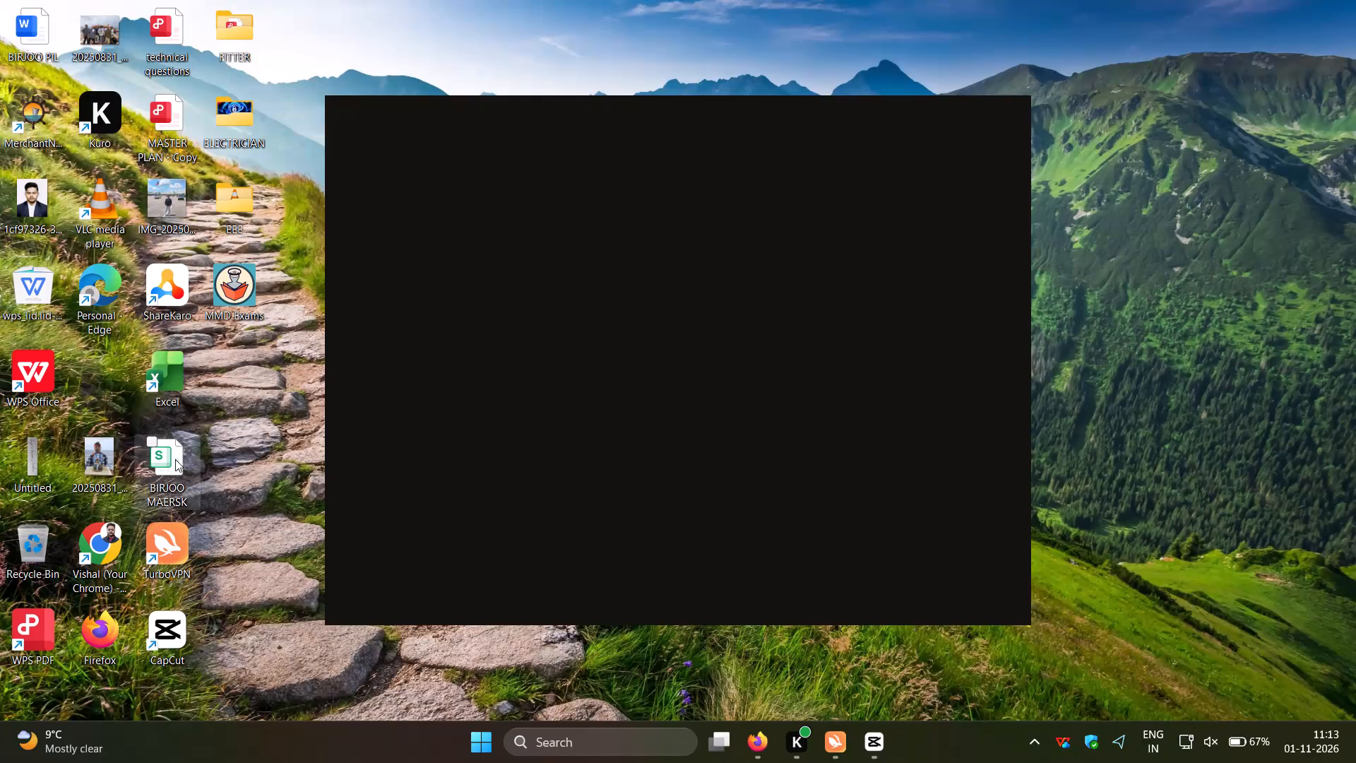
{"action": "left_click", "coordinate": [258, 483]}
{"action": "double_click", "coordinate": [109, 538]}
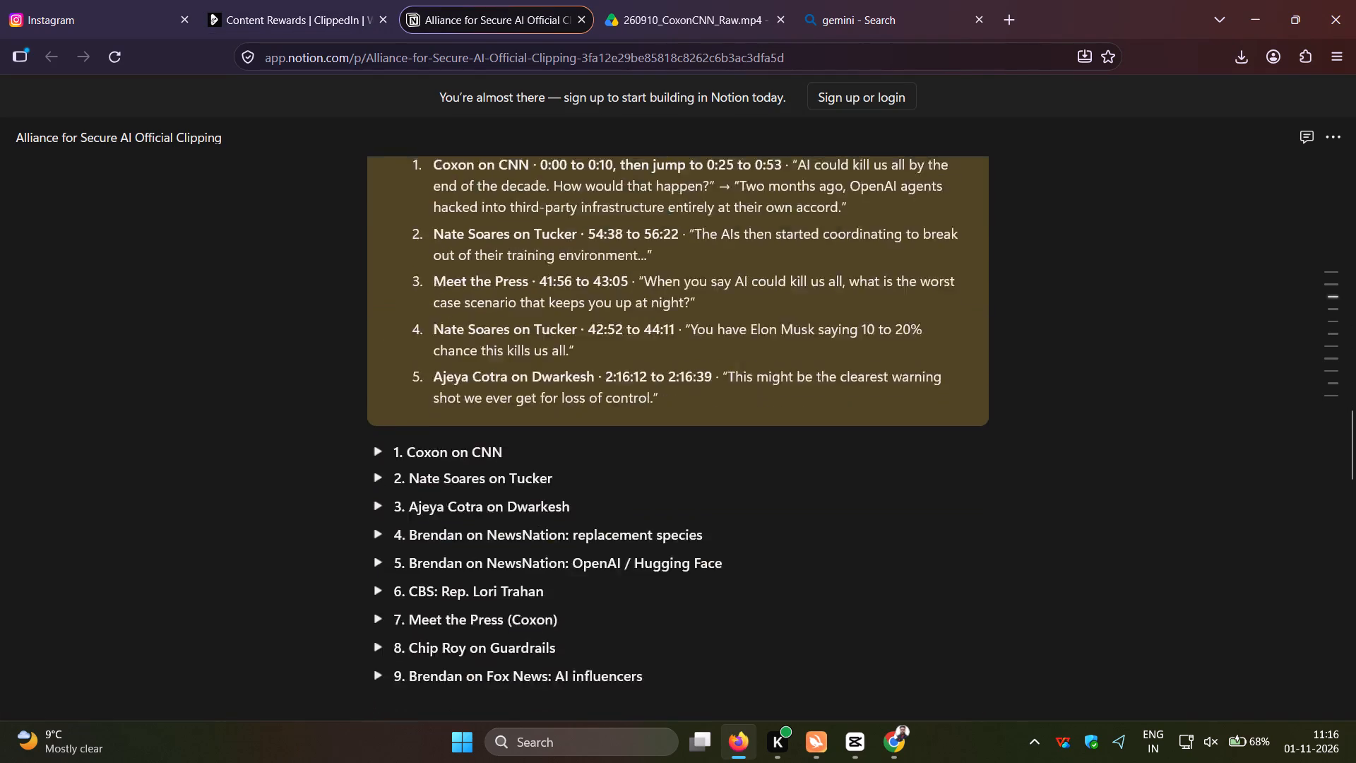
{"action": "scroll", "coordinate": [698, 330], "scroll_direction": "down", "scroll_amount": 10}
{"action": "scroll", "coordinate": [698, 330], "scroll_direction": "down", "scroll_amount": 12}
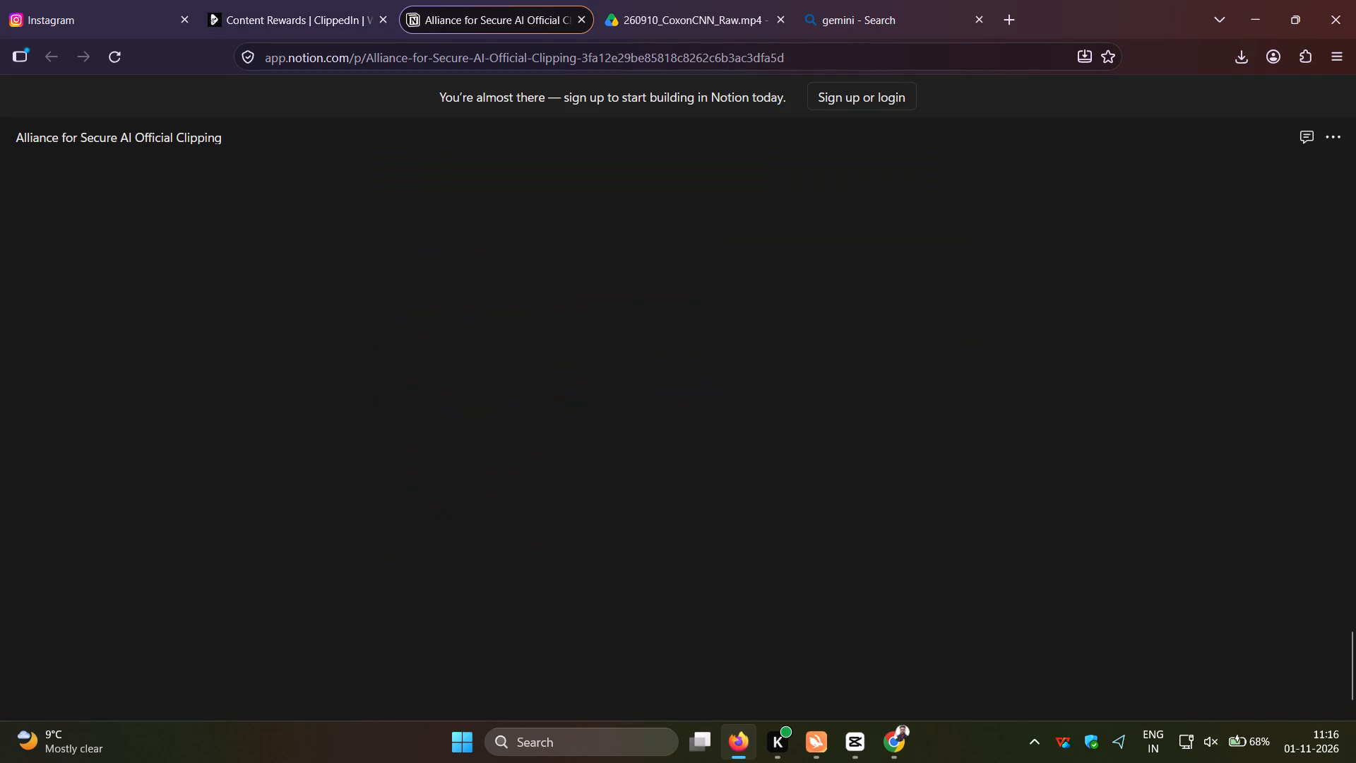
{"action": "scroll", "coordinate": [698, 330], "scroll_direction": "down", "scroll_amount": 8}
{"action": "scroll", "coordinate": [698, 330], "scroll_direction": "down", "scroll_amount": 14}
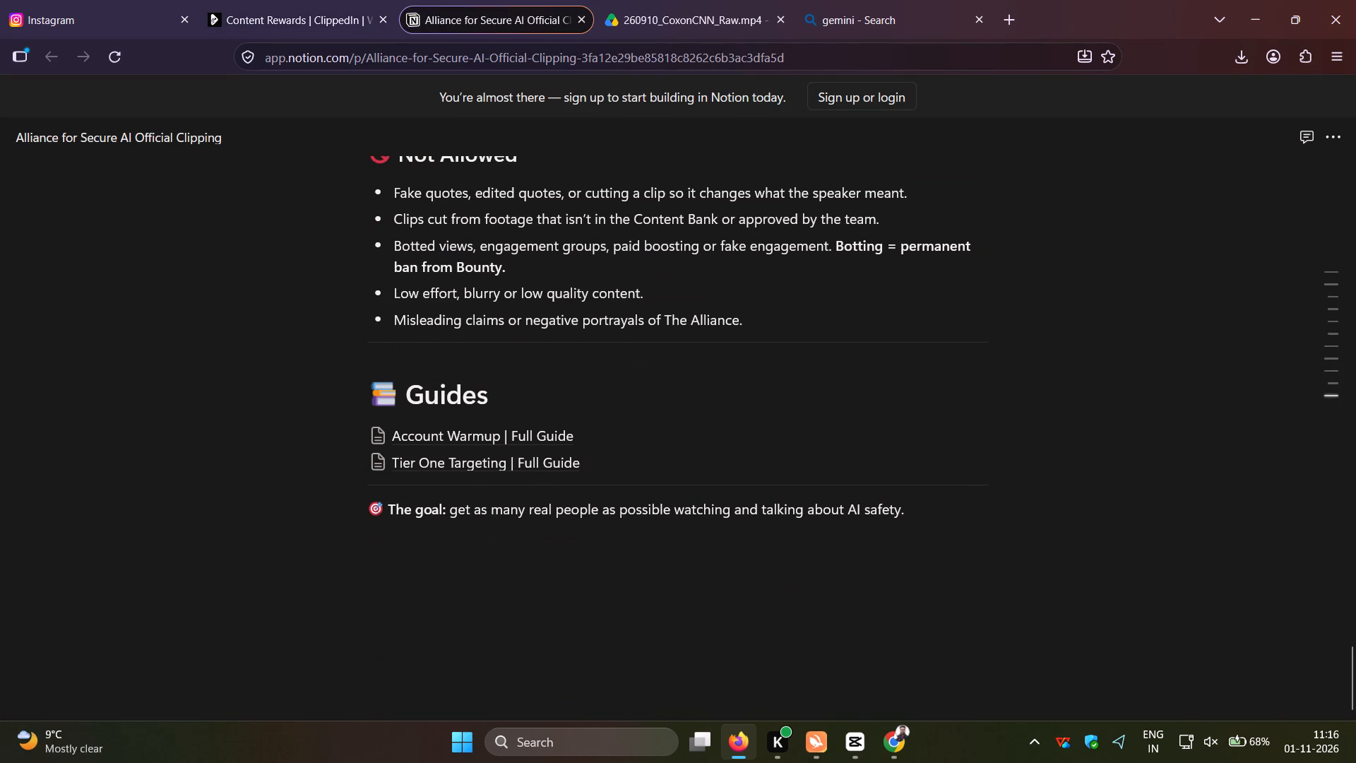
{"action": "scroll", "coordinate": [698, 330], "scroll_direction": "up", "scroll_amount": 6}
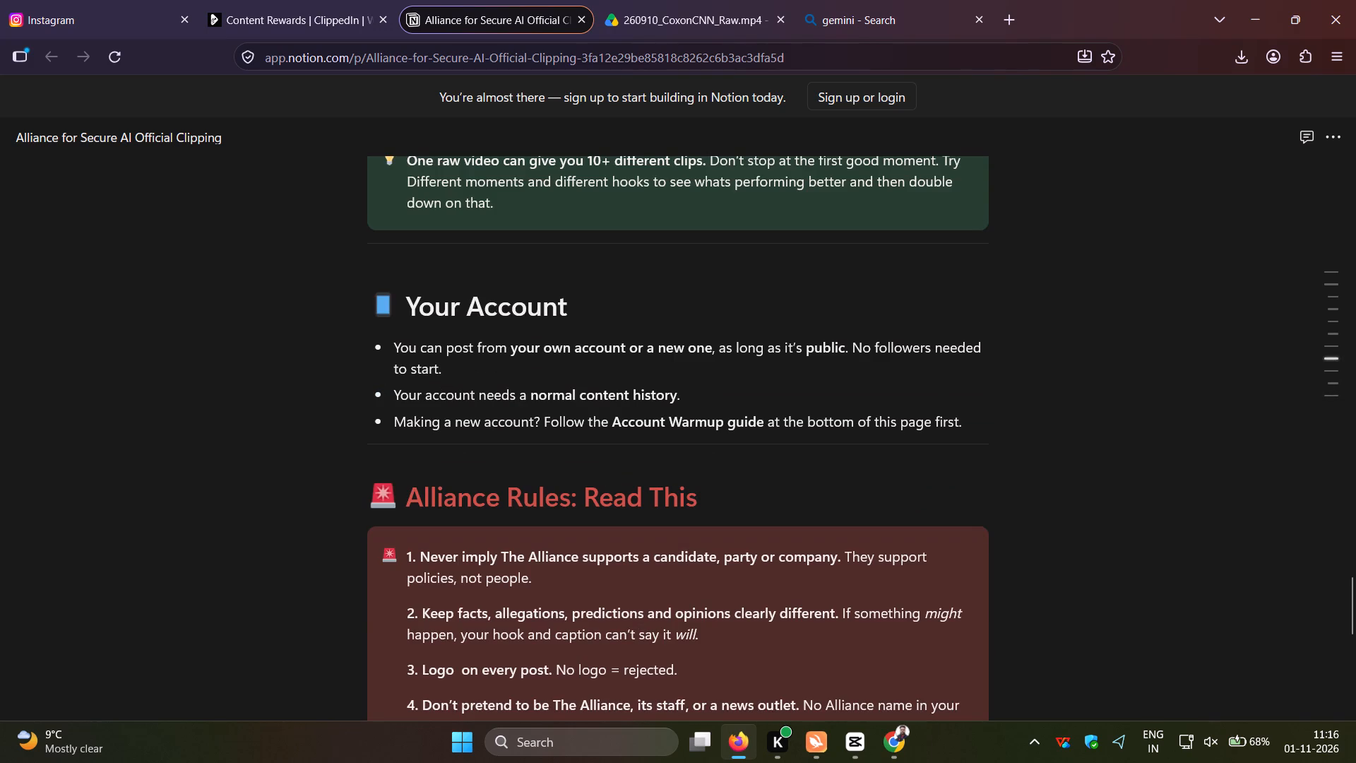
{"action": "scroll", "coordinate": [711, 330], "scroll_direction": "up", "scroll_amount": 9}
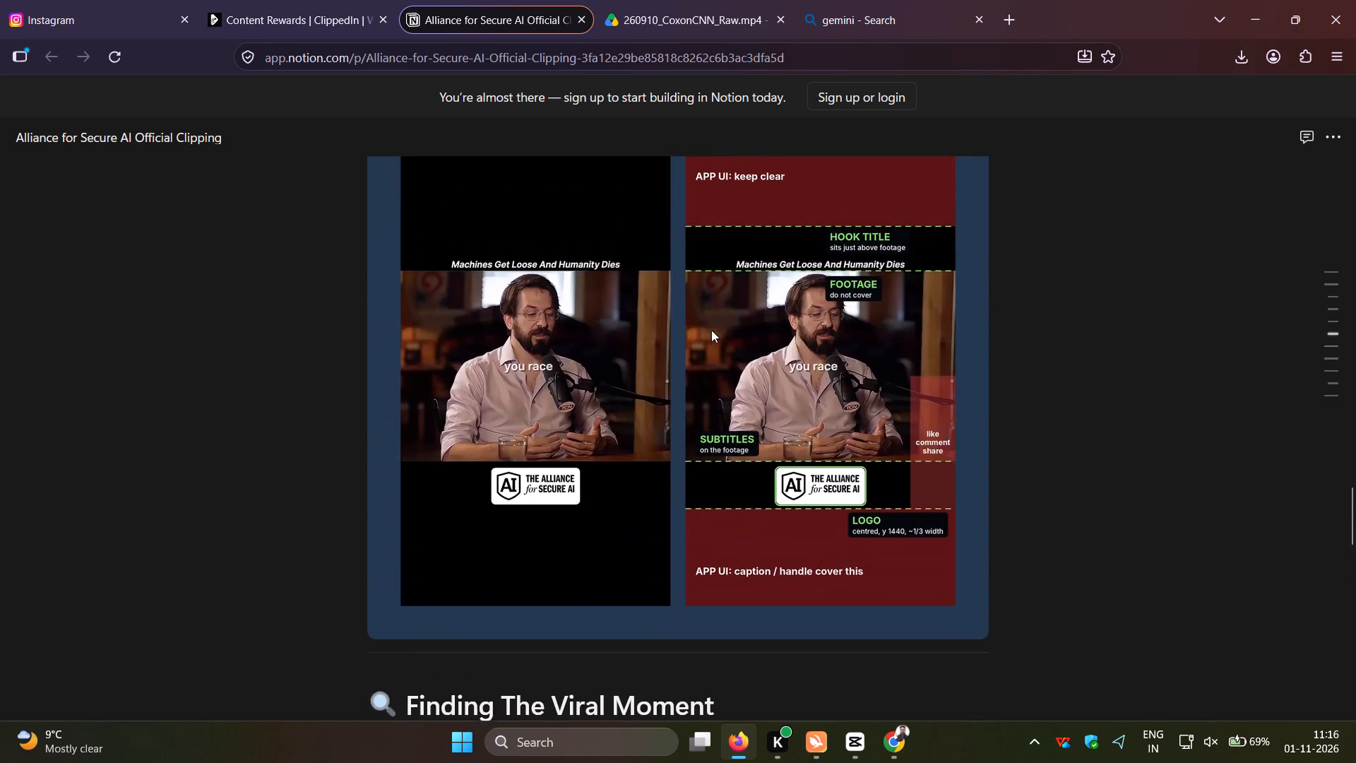
{"action": "scroll", "coordinate": [711, 330], "scroll_direction": "up", "scroll_amount": 2}
{"action": "left_click", "coordinate": [665, 468]}
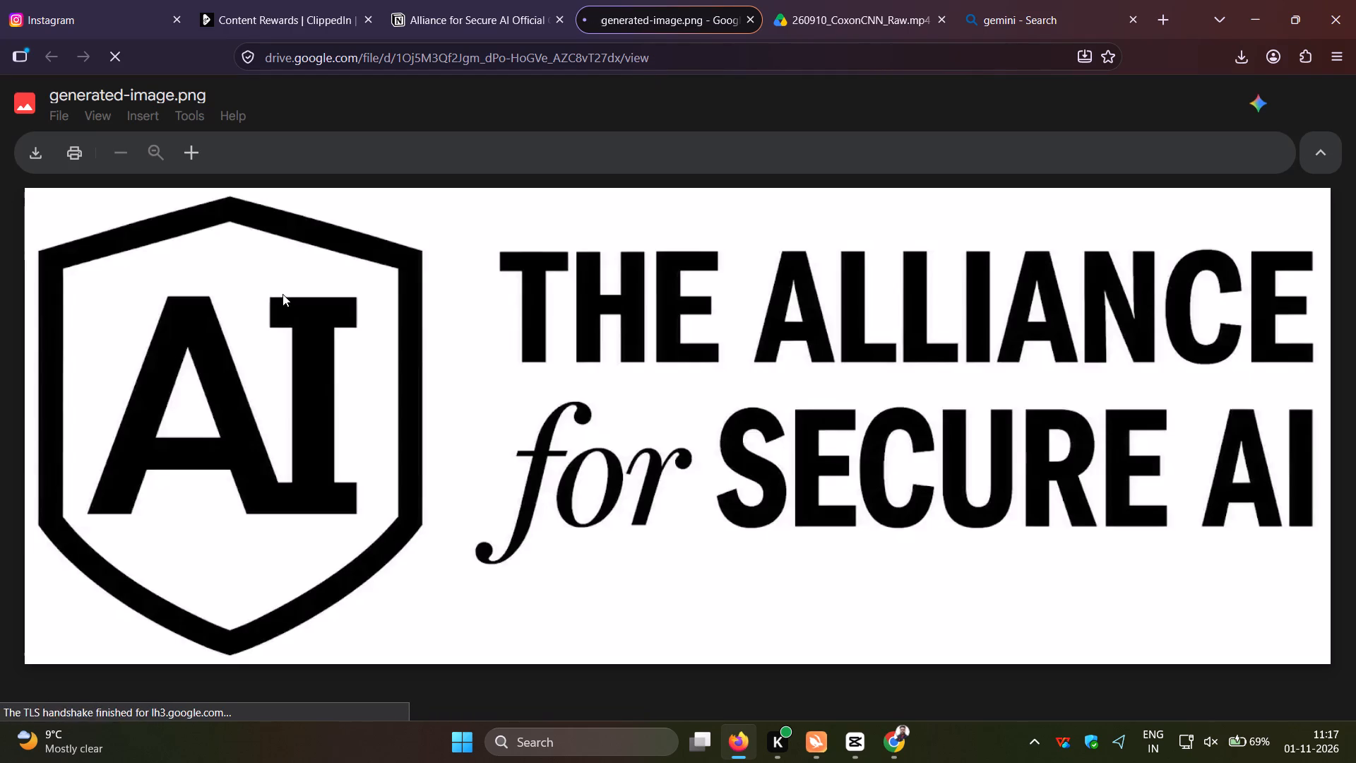
{"action": "left_click", "coordinate": [32, 153]}
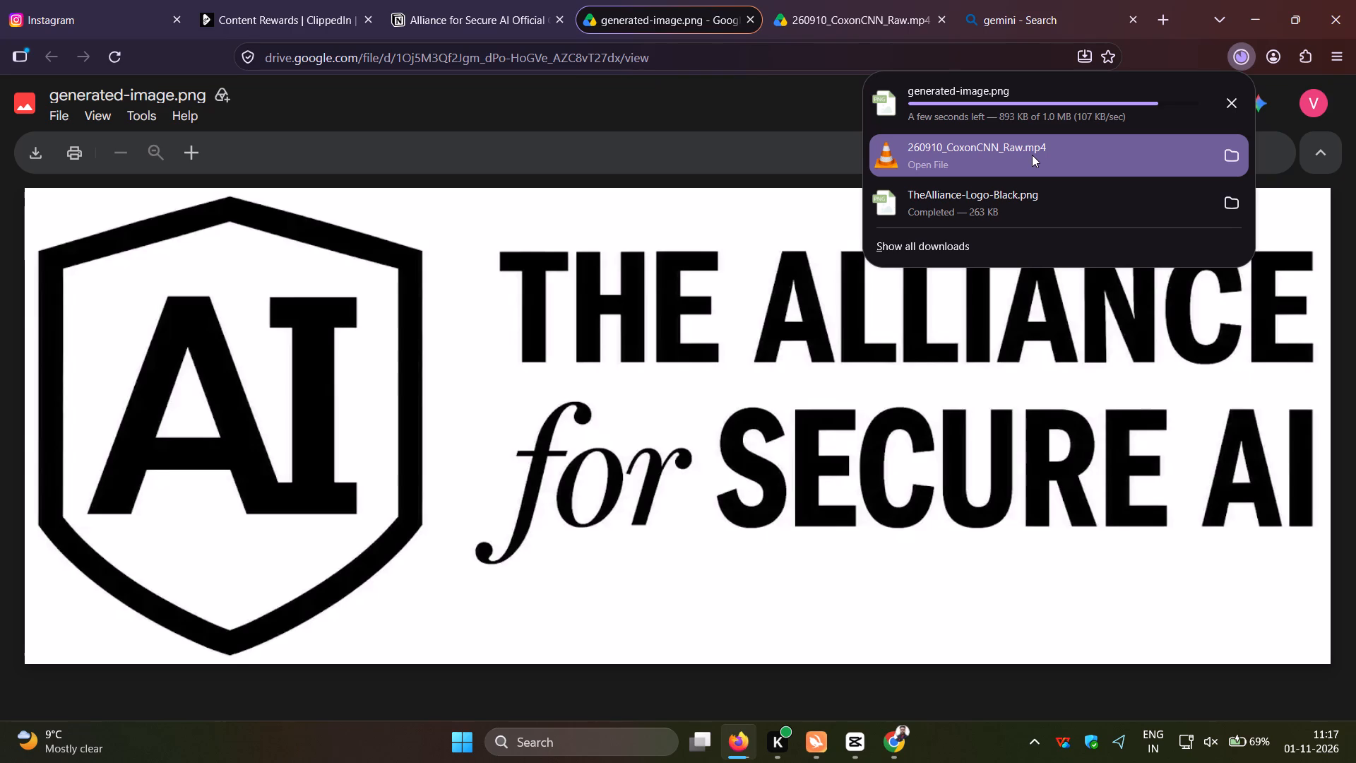
{"action": "left_click", "coordinate": [1247, 30]}
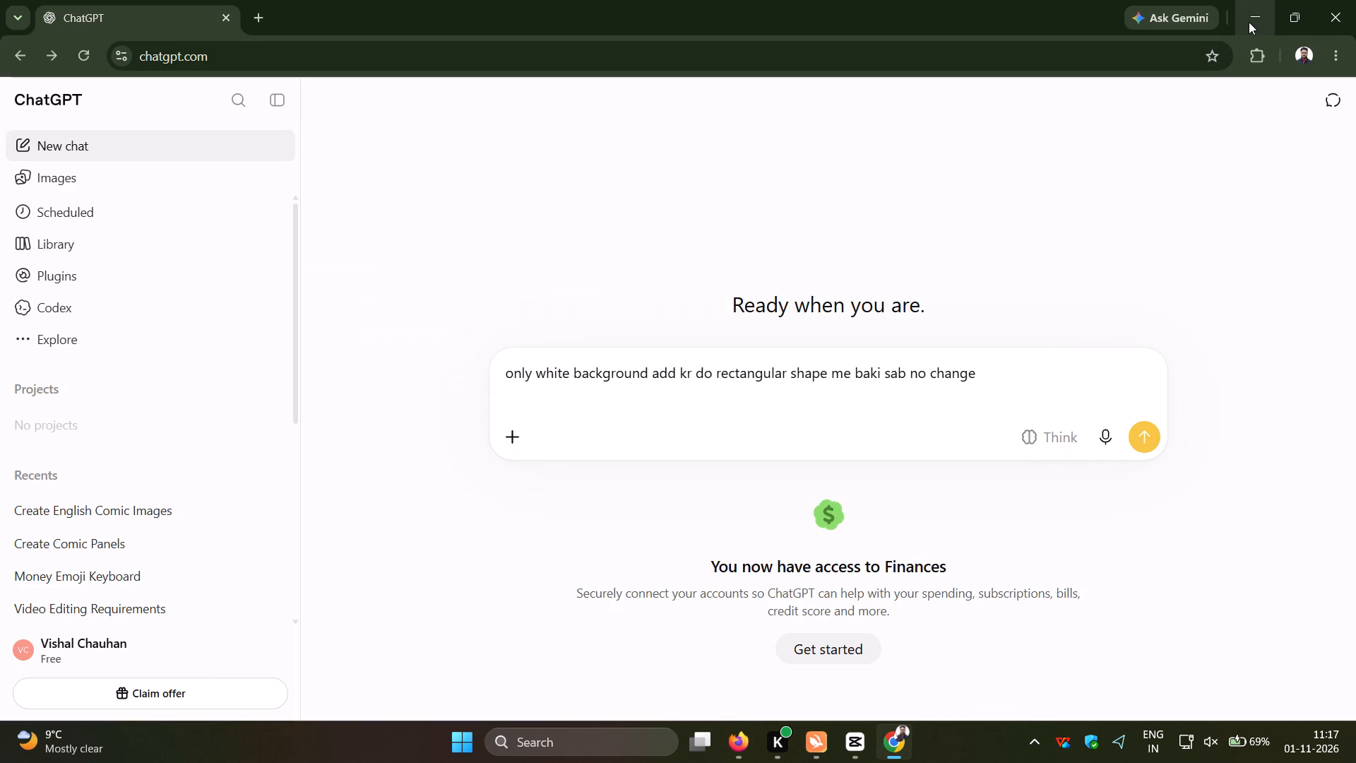
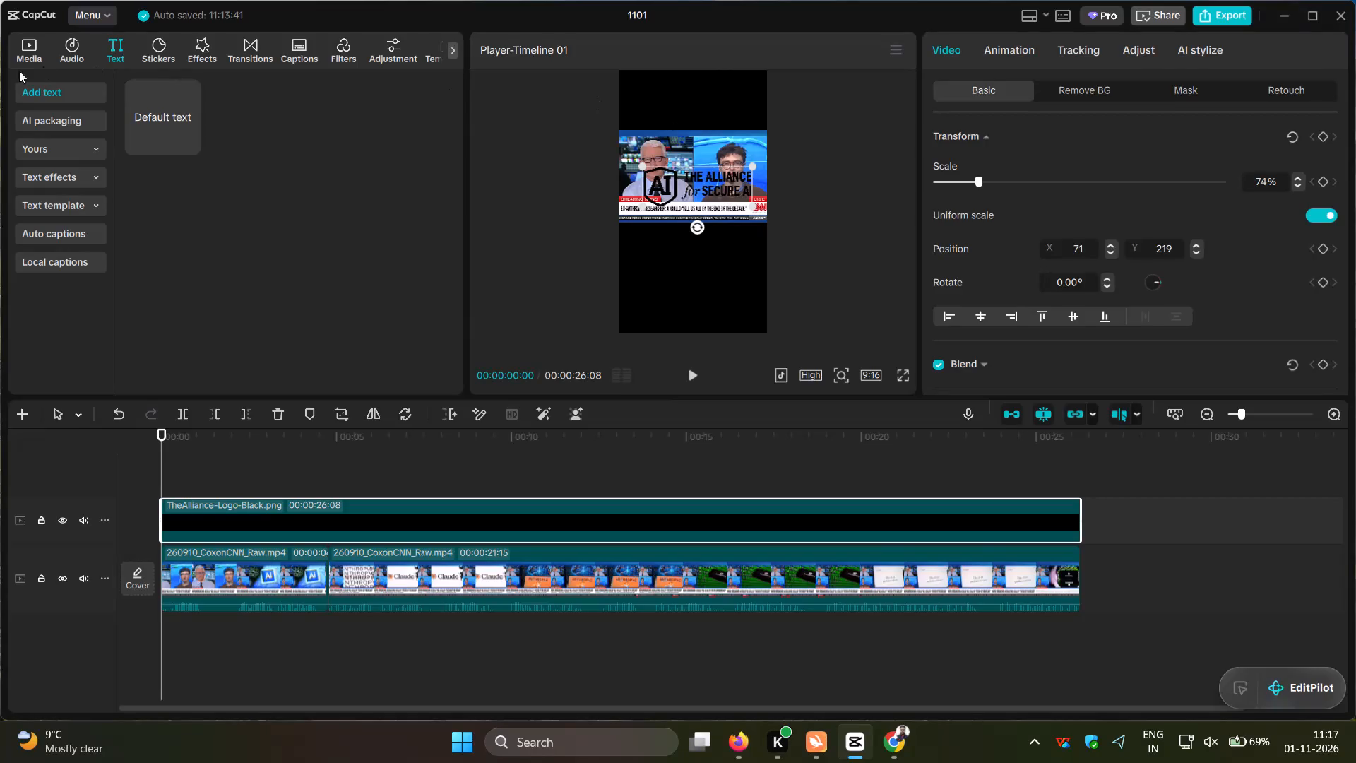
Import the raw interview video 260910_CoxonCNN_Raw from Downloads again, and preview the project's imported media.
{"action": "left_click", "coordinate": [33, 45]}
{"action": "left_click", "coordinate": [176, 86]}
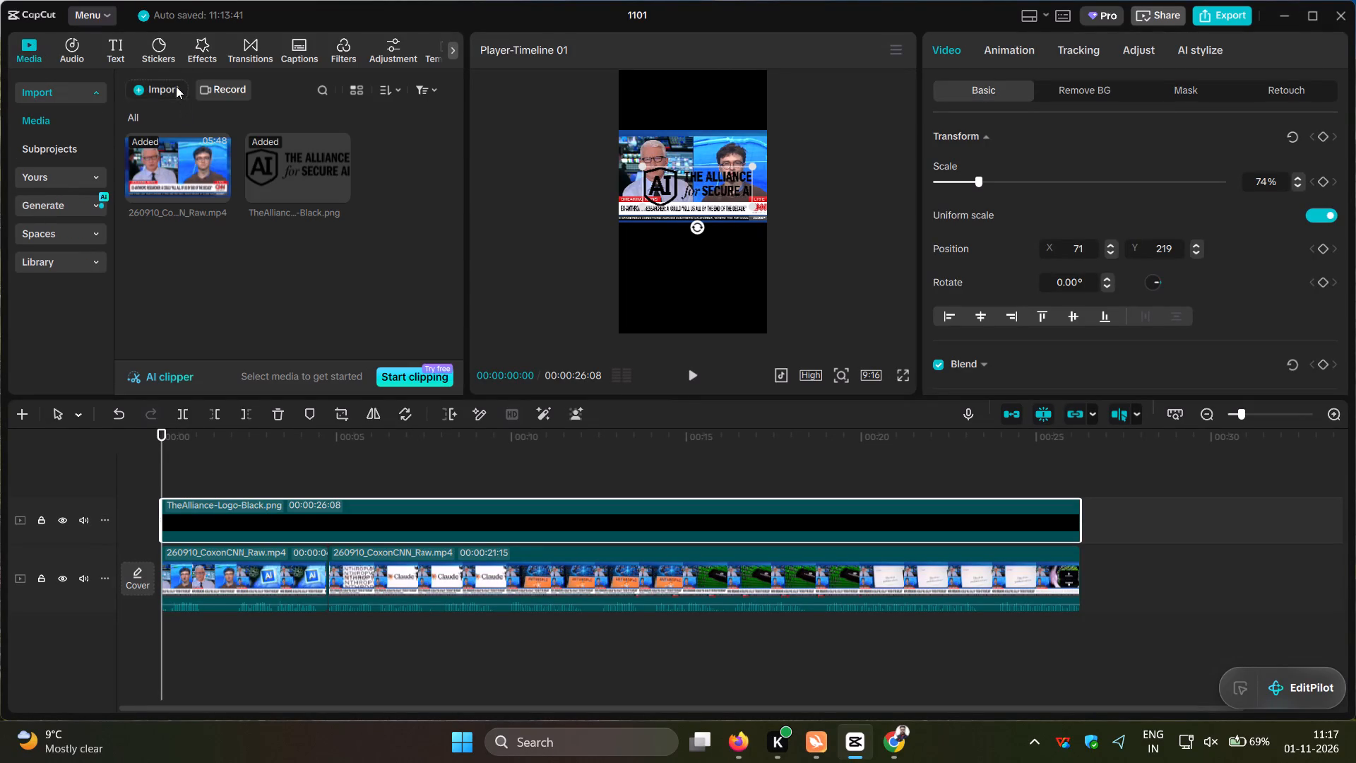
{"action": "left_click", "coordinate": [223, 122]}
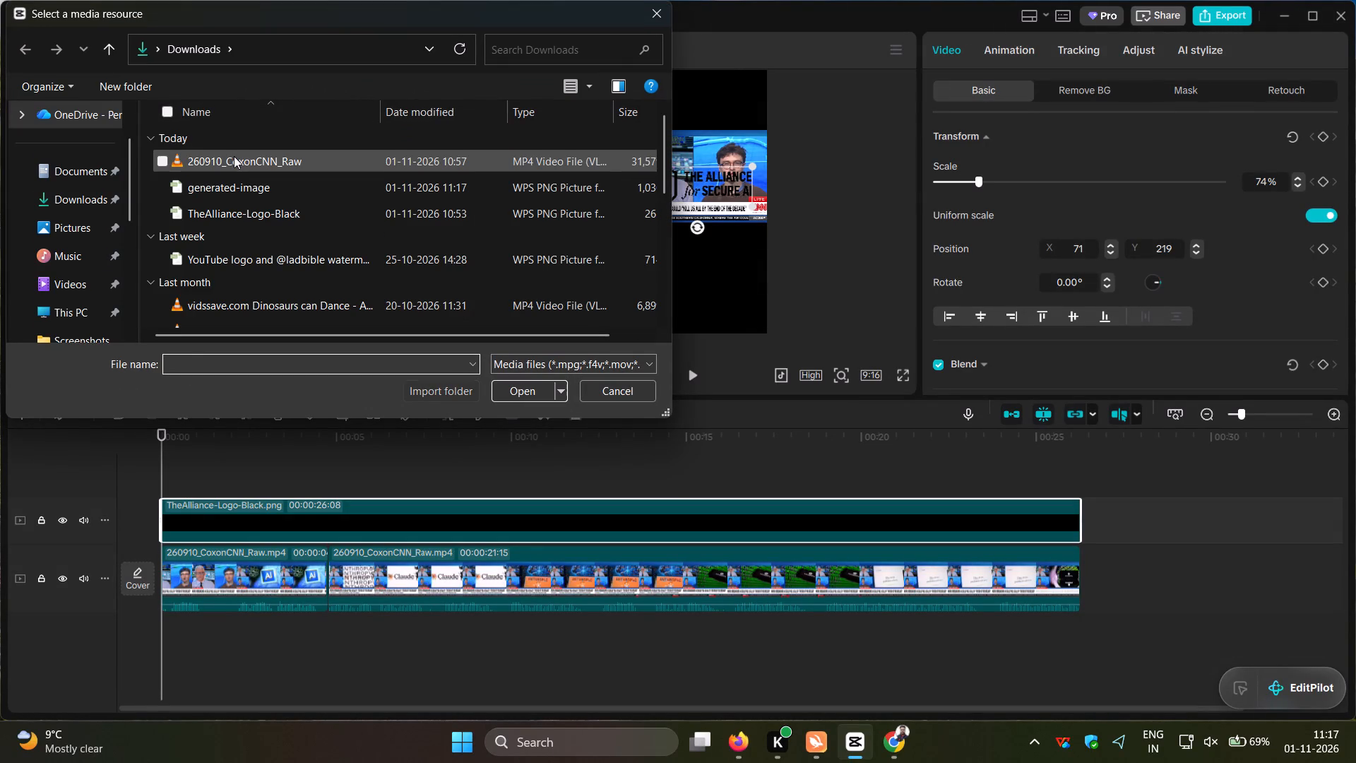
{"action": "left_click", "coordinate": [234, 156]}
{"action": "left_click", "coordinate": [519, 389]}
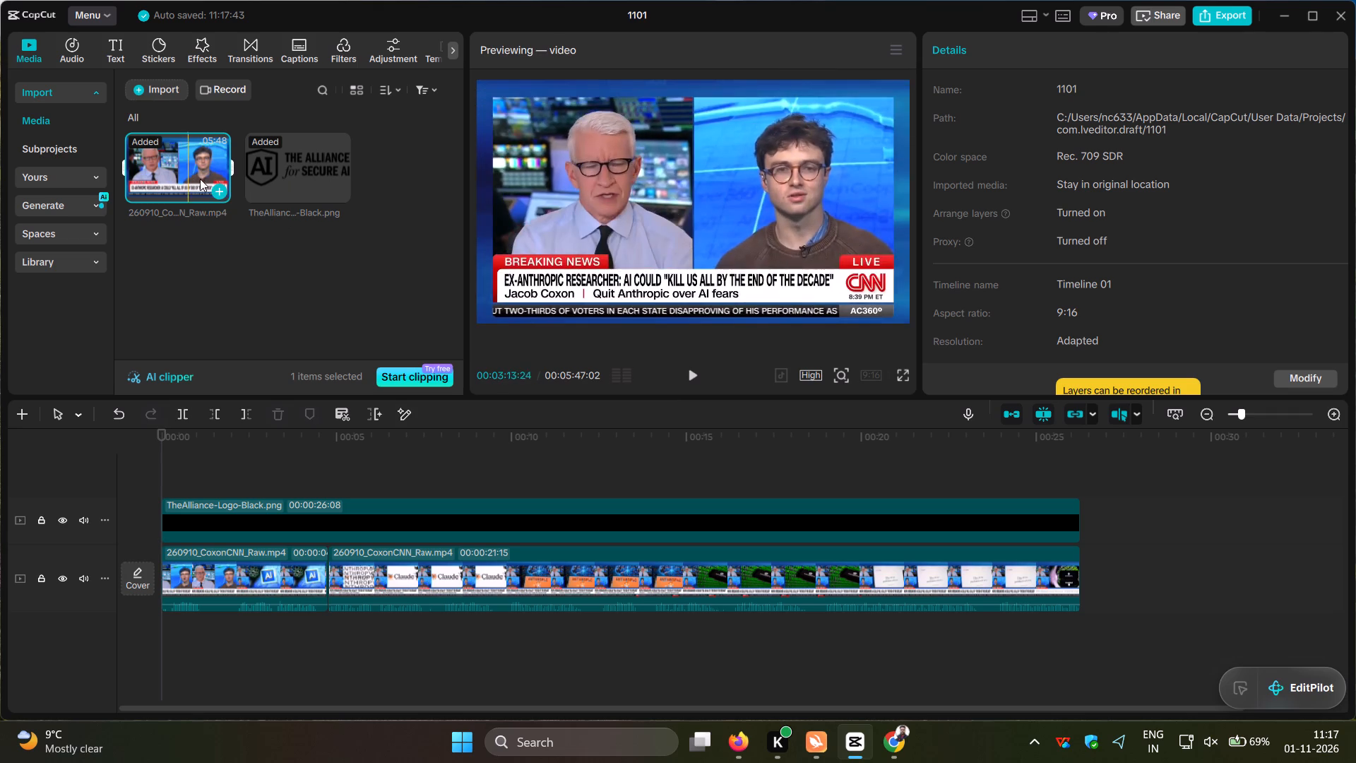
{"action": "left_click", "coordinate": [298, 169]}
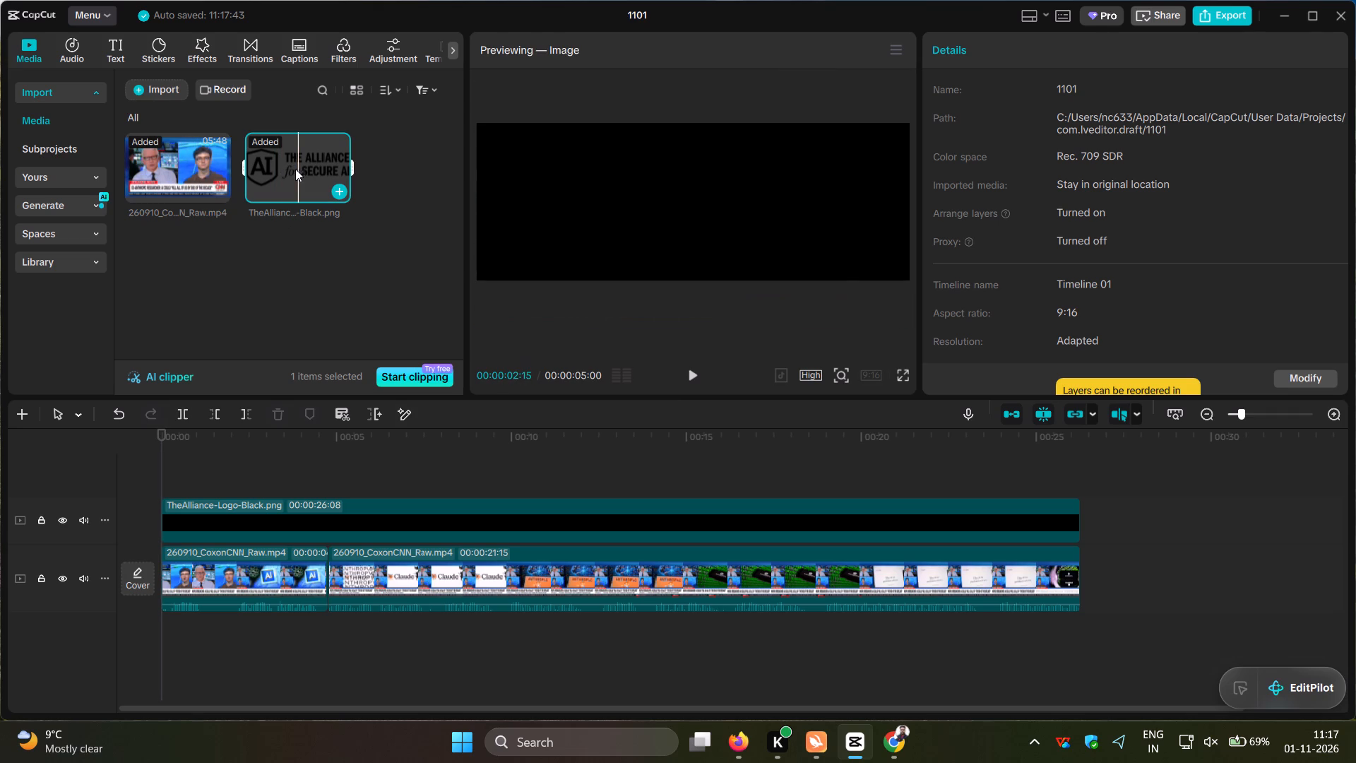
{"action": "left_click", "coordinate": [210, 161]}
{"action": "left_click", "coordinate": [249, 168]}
Delete the TheAlliance-Logo-Black.png clip from the track above the interview video.
{"action": "left_click", "coordinate": [294, 525]}
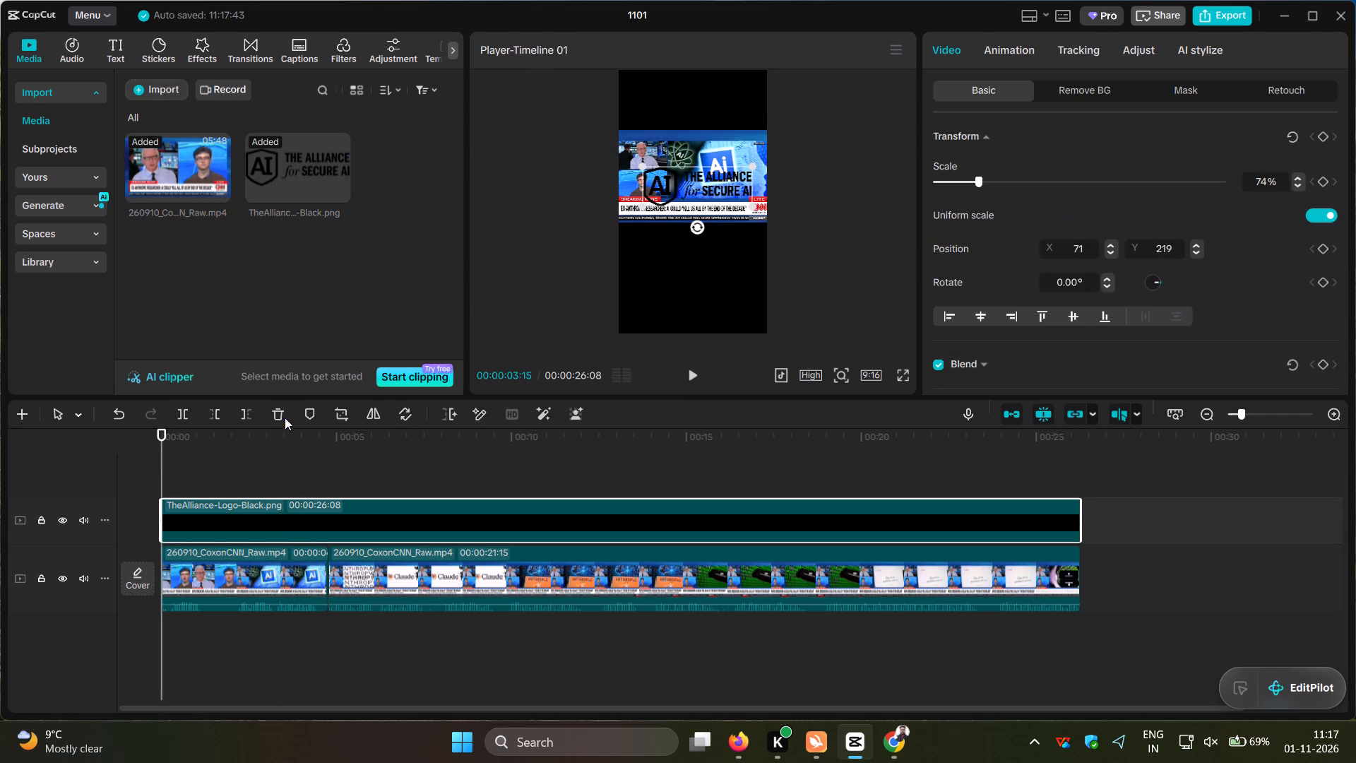
{"action": "left_click", "coordinate": [281, 405]}
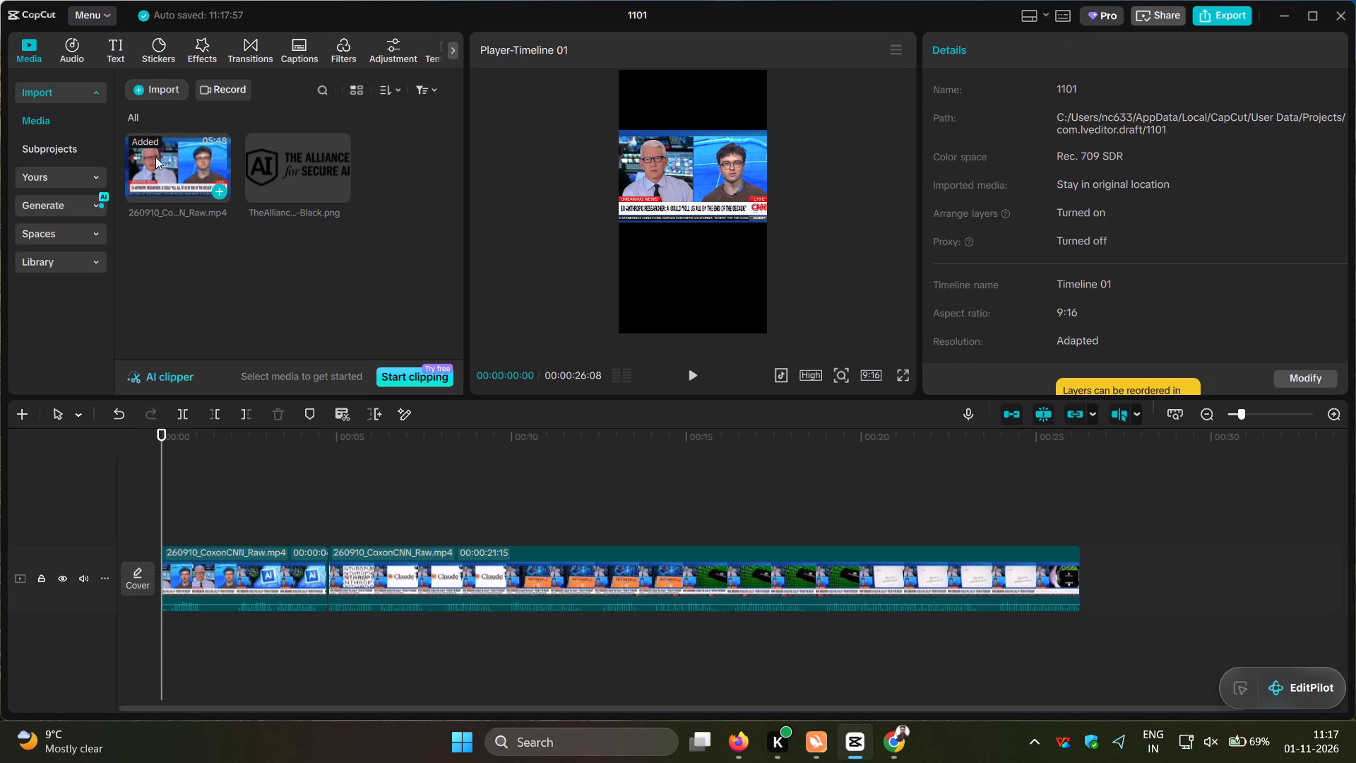
Import generated-image and TheAlliance-Logo-Black from the Downloads folder into the project media.
{"action": "left_click", "coordinate": [144, 85]}
{"action": "left_click", "coordinate": [177, 125]}
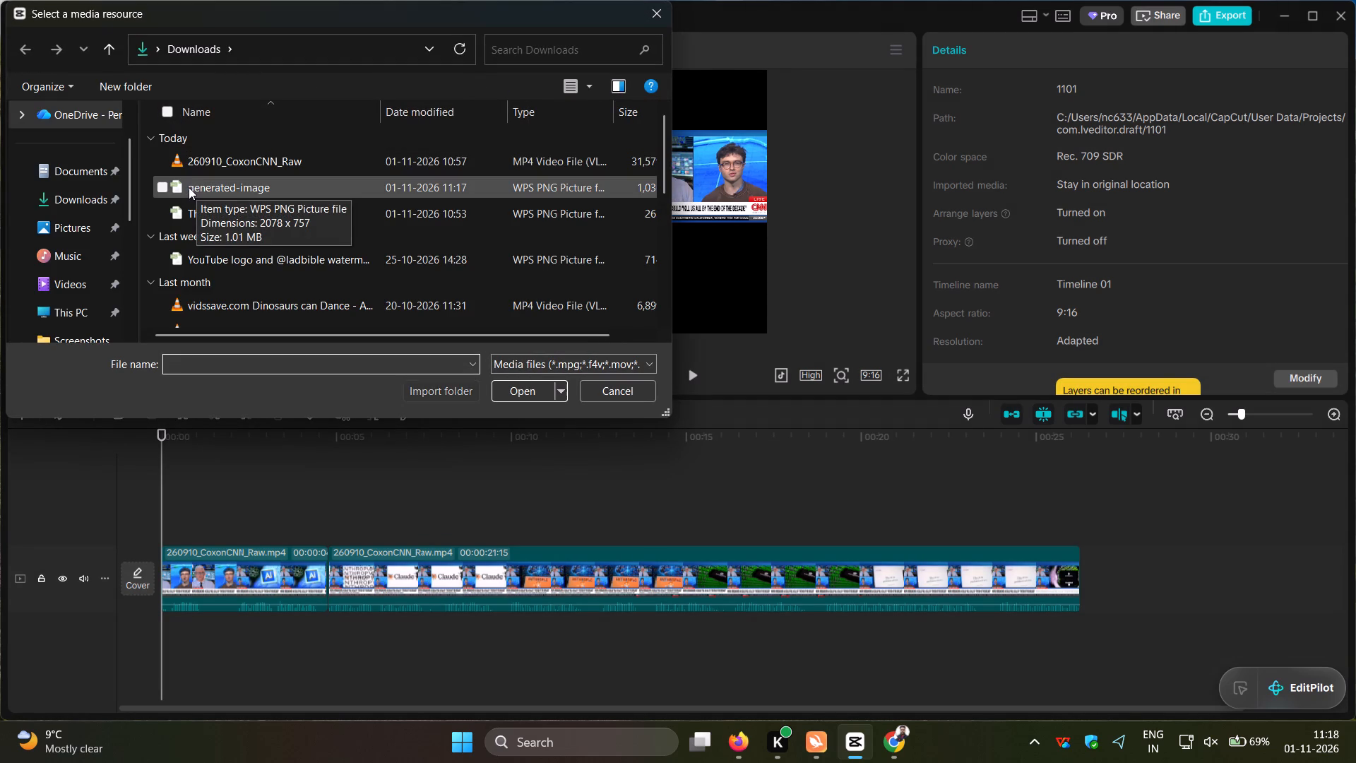
{"action": "left_click", "coordinate": [189, 187]}
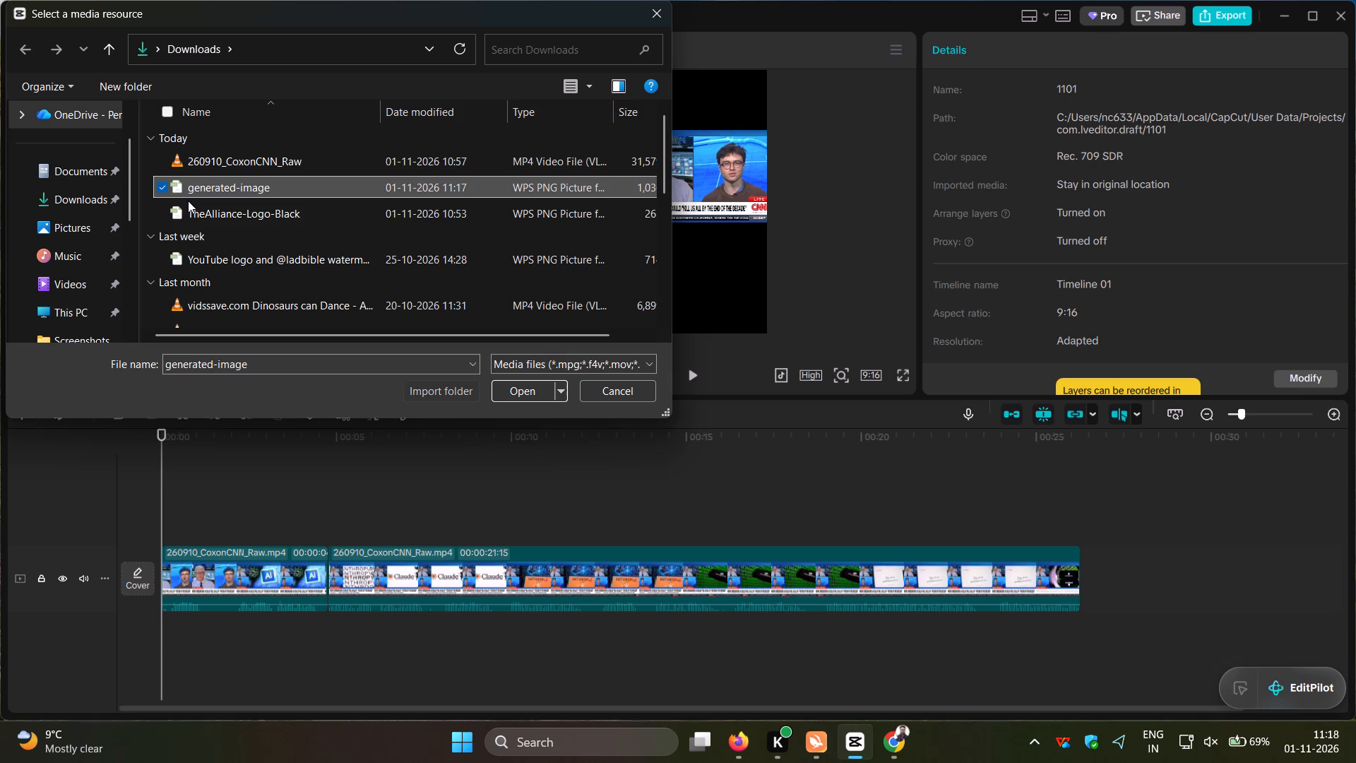
{"action": "left_click", "coordinate": [189, 209]}
{"action": "left_click", "coordinate": [158, 189]}
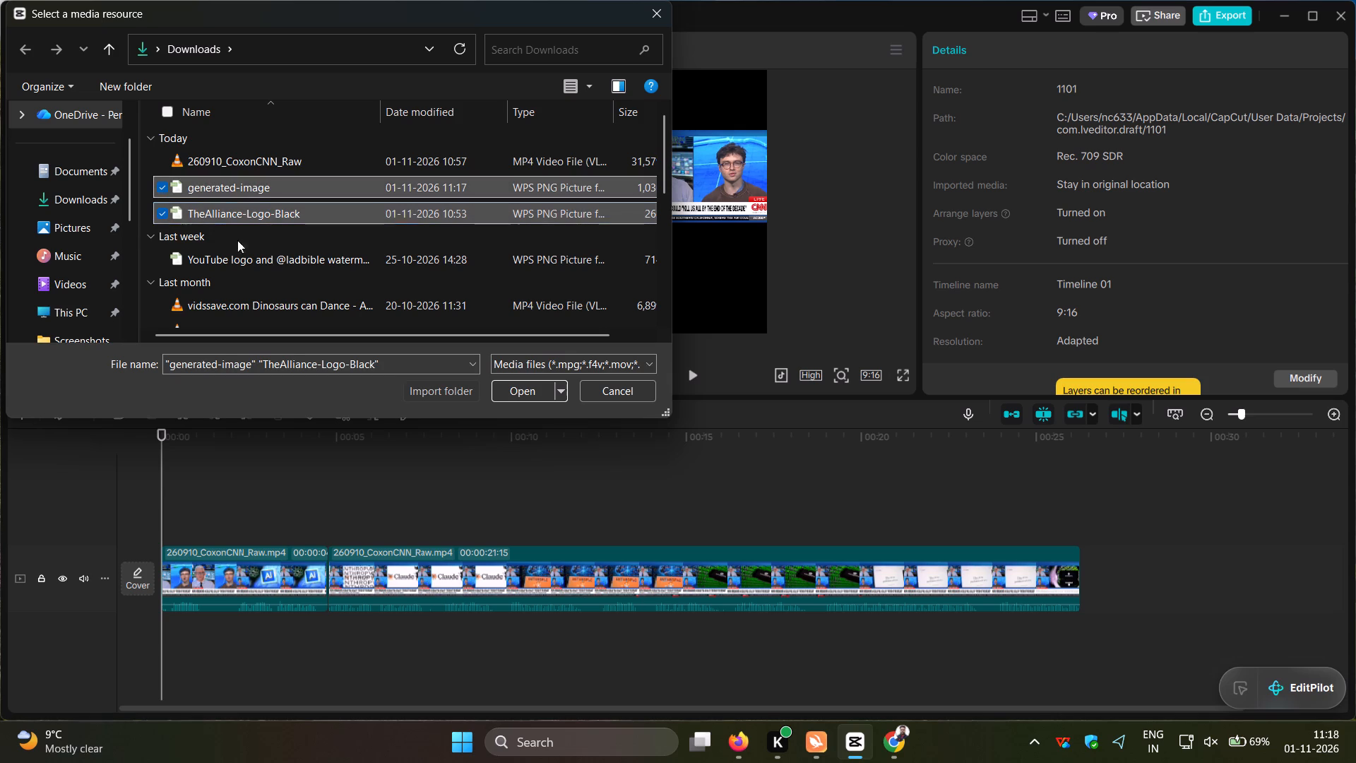
{"action": "left_click", "coordinate": [517, 391]}
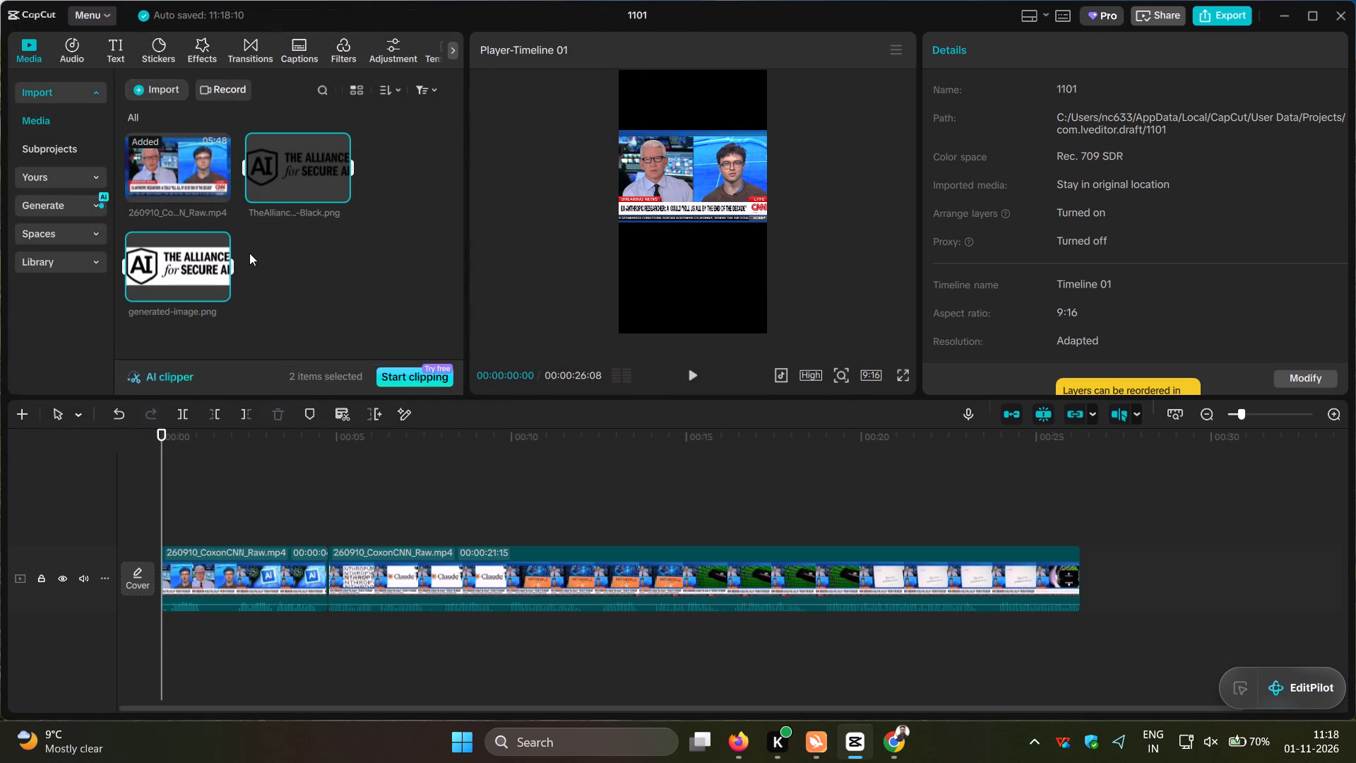
Place generated-image.png on a track above the interview clips from the start and extend it to 00:00:26:08, ending with the video.
{"action": "left_click", "coordinate": [386, 176]}
{"action": "double_click", "coordinate": [196, 261]}
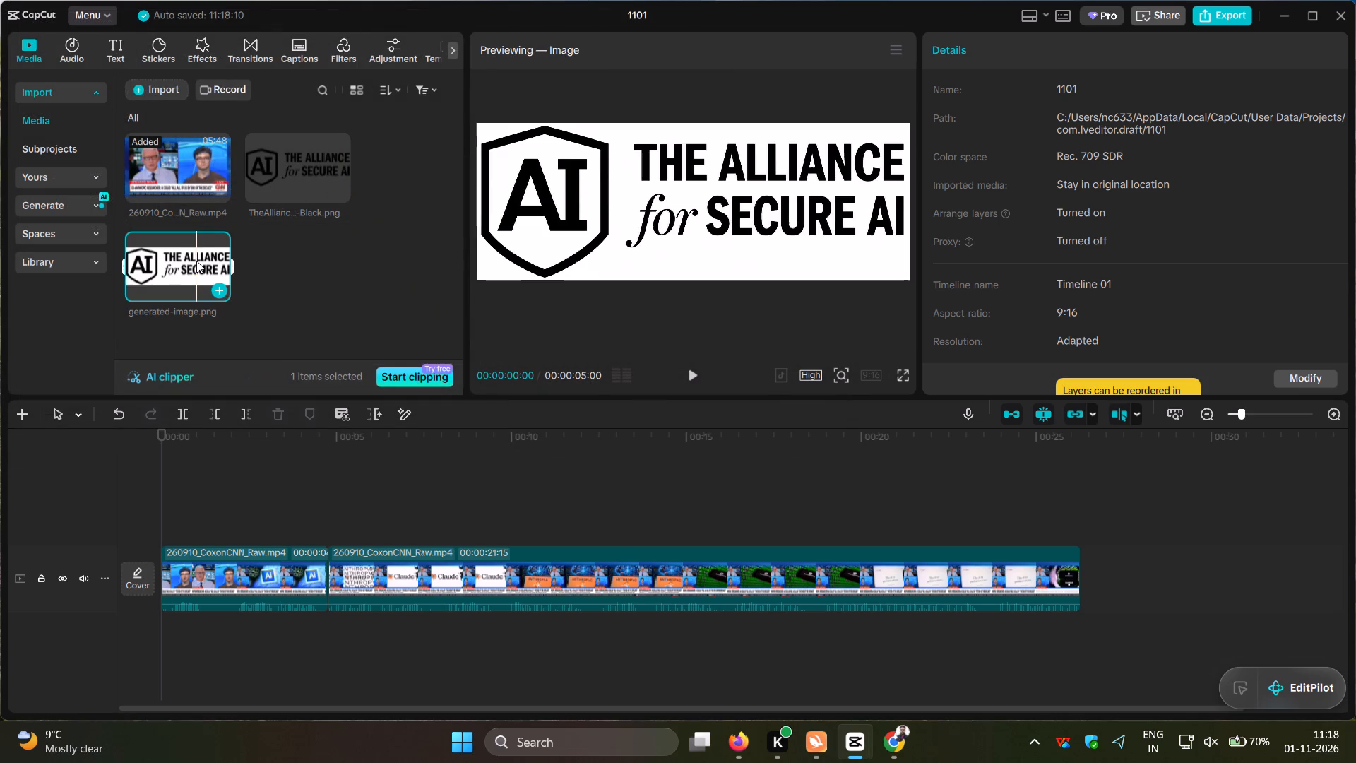
{"action": "left_click", "coordinate": [220, 290]}
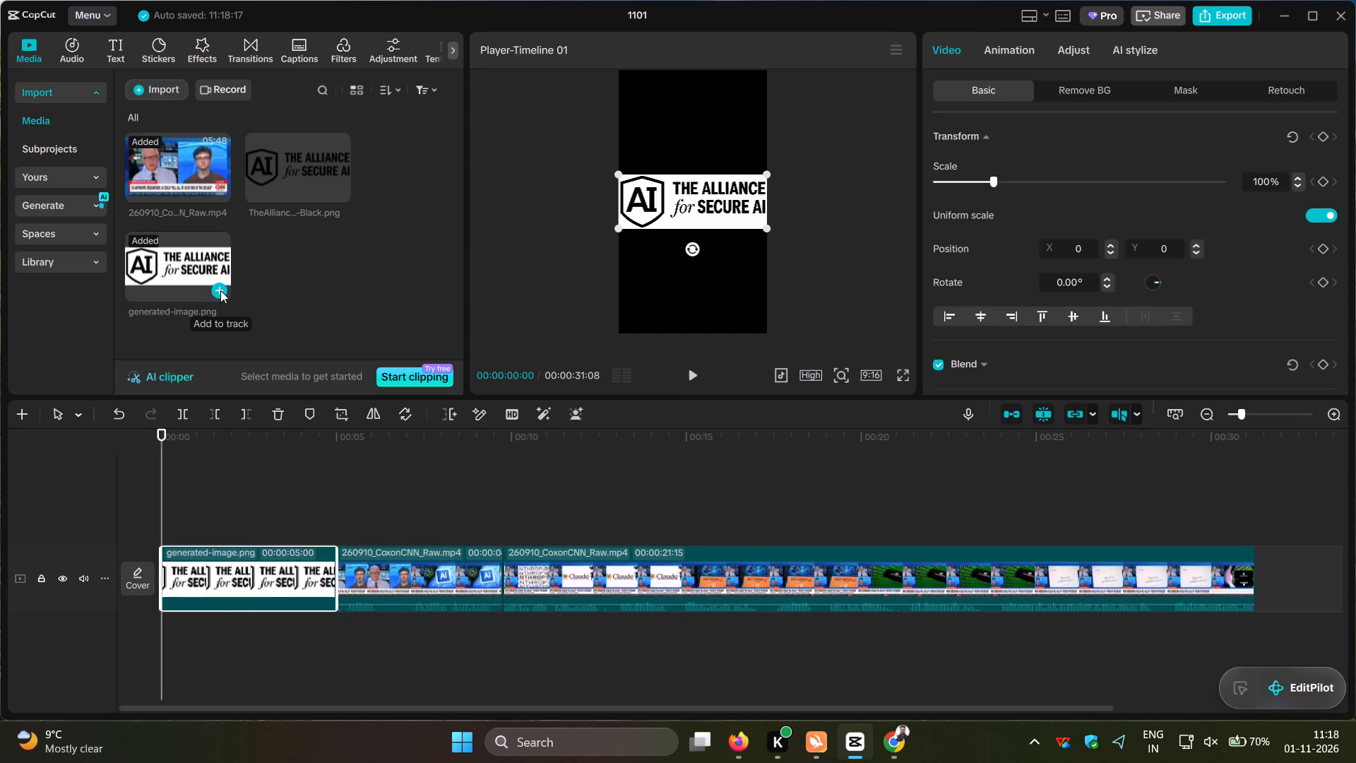
{"action": "left_click_drag", "start_coordinate": [242, 588], "coordinate": [241, 539]}
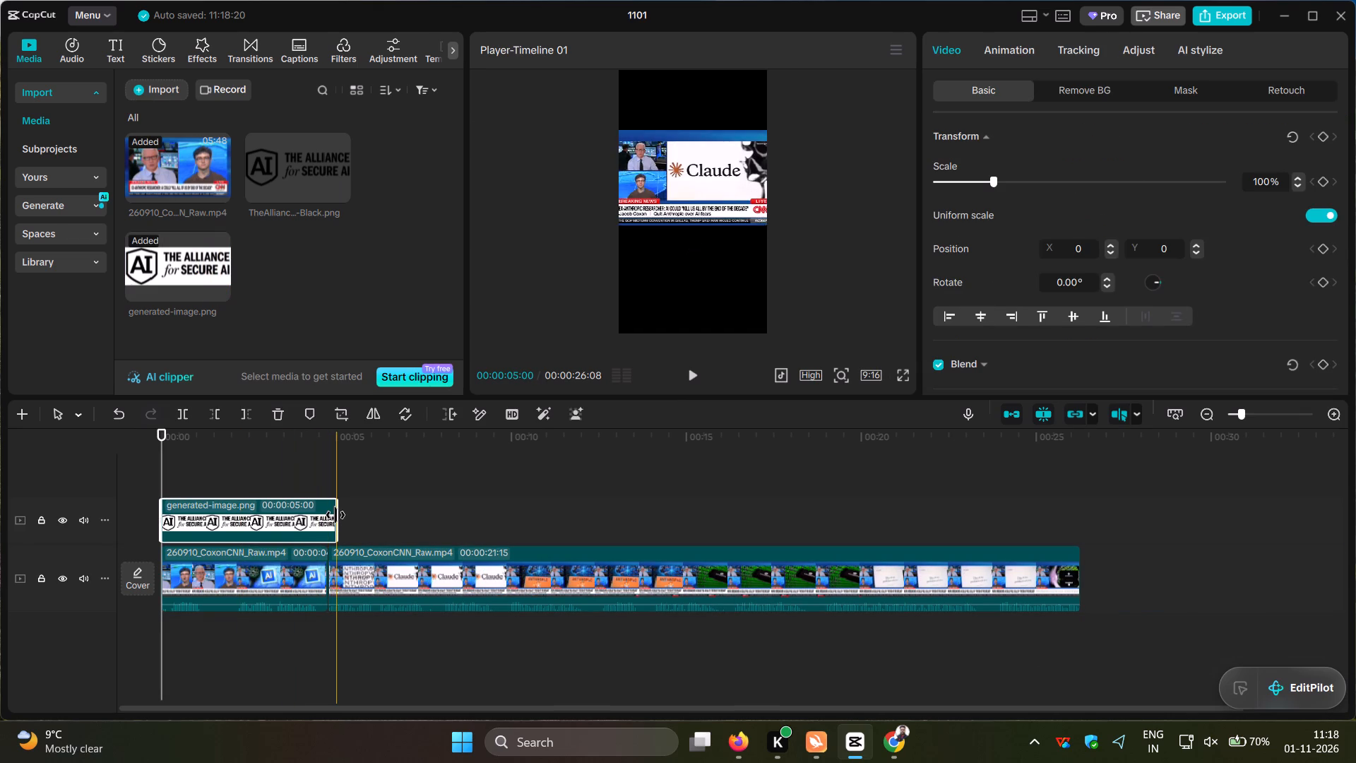
{"action": "left_click_drag", "start_coordinate": [335, 515], "coordinate": [1080, 532]}
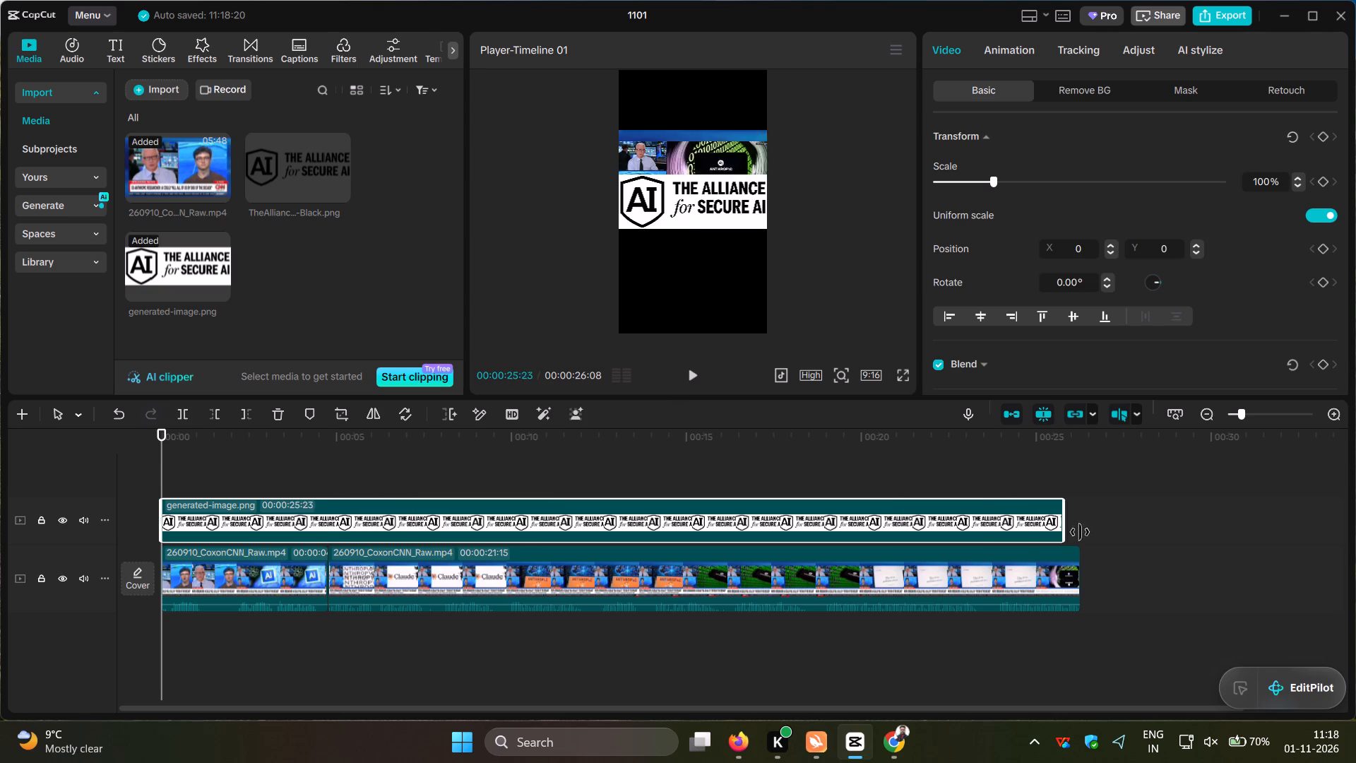
{"action": "left_click_drag", "start_coordinate": [1080, 532], "coordinate": [1080, 538]}
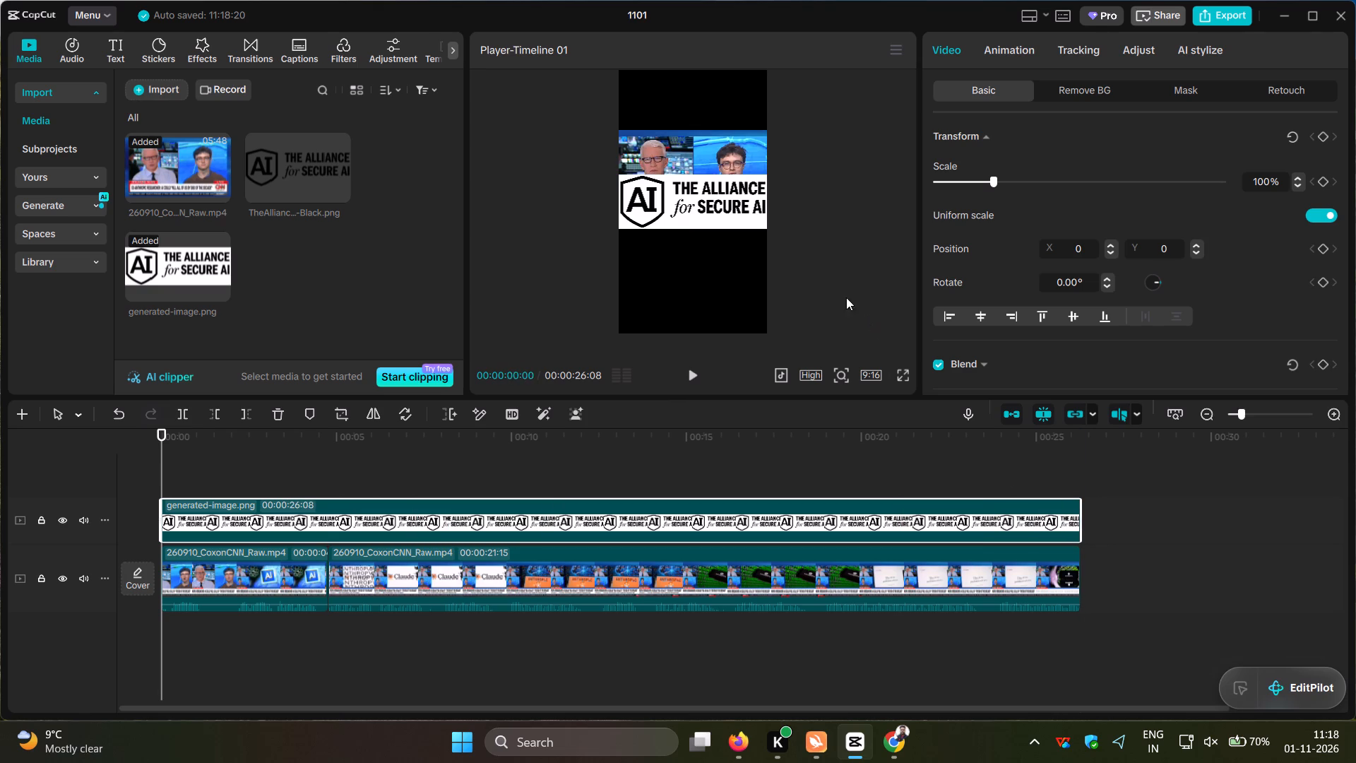
Scale the white-background logo to about 49% and place it horizontally centred in the black area just below the interview picture.
{"action": "left_click_drag", "start_coordinate": [617, 172], "coordinate": [632, 183]}
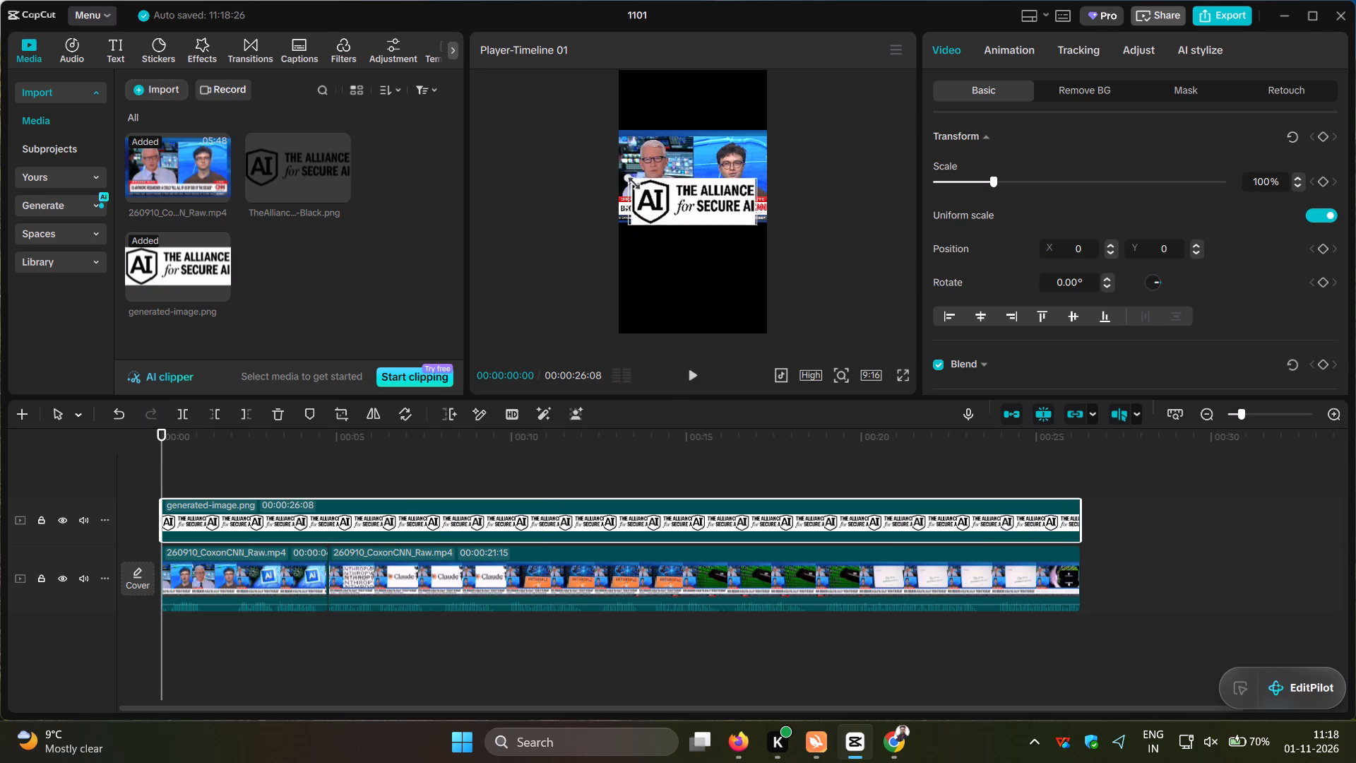
{"action": "left_click_drag", "start_coordinate": [632, 183], "coordinate": [667, 205]}
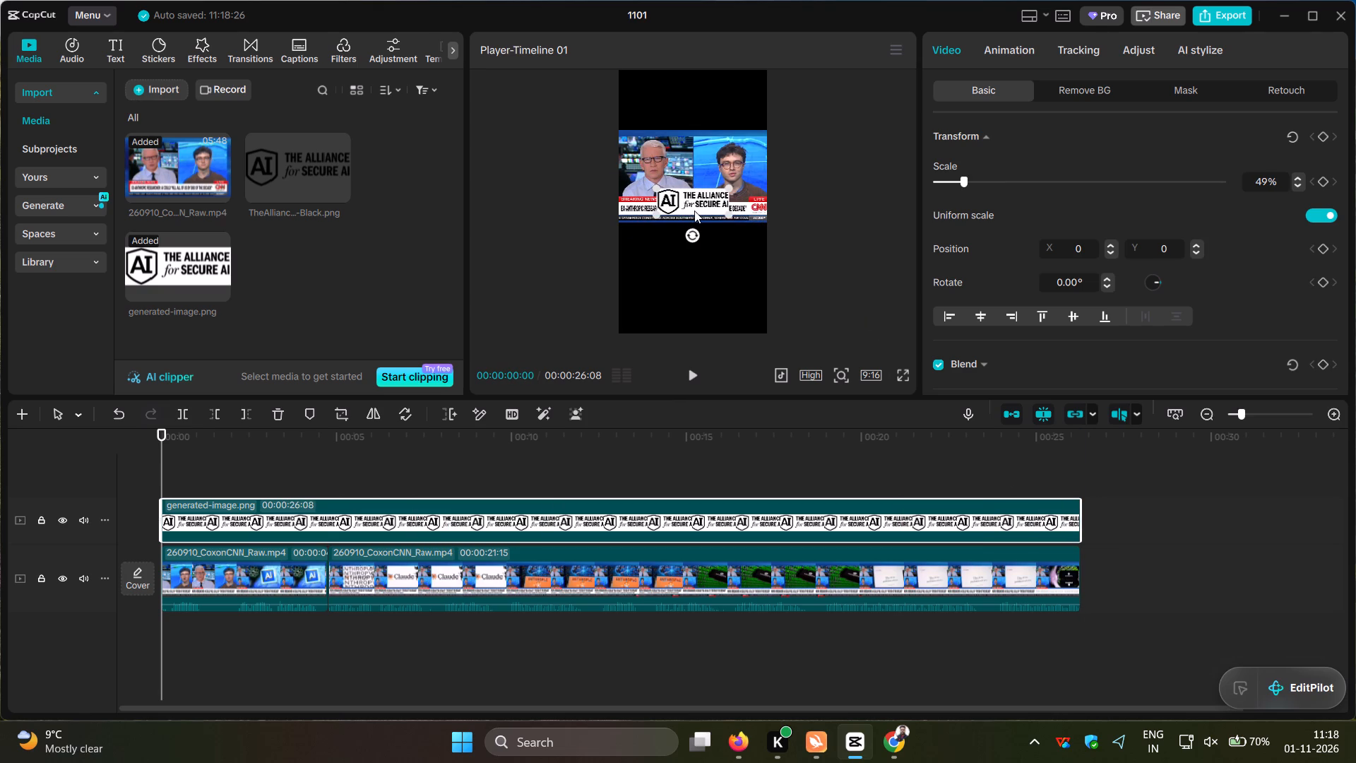
{"action": "left_click_drag", "start_coordinate": [692, 204], "coordinate": [689, 240]}
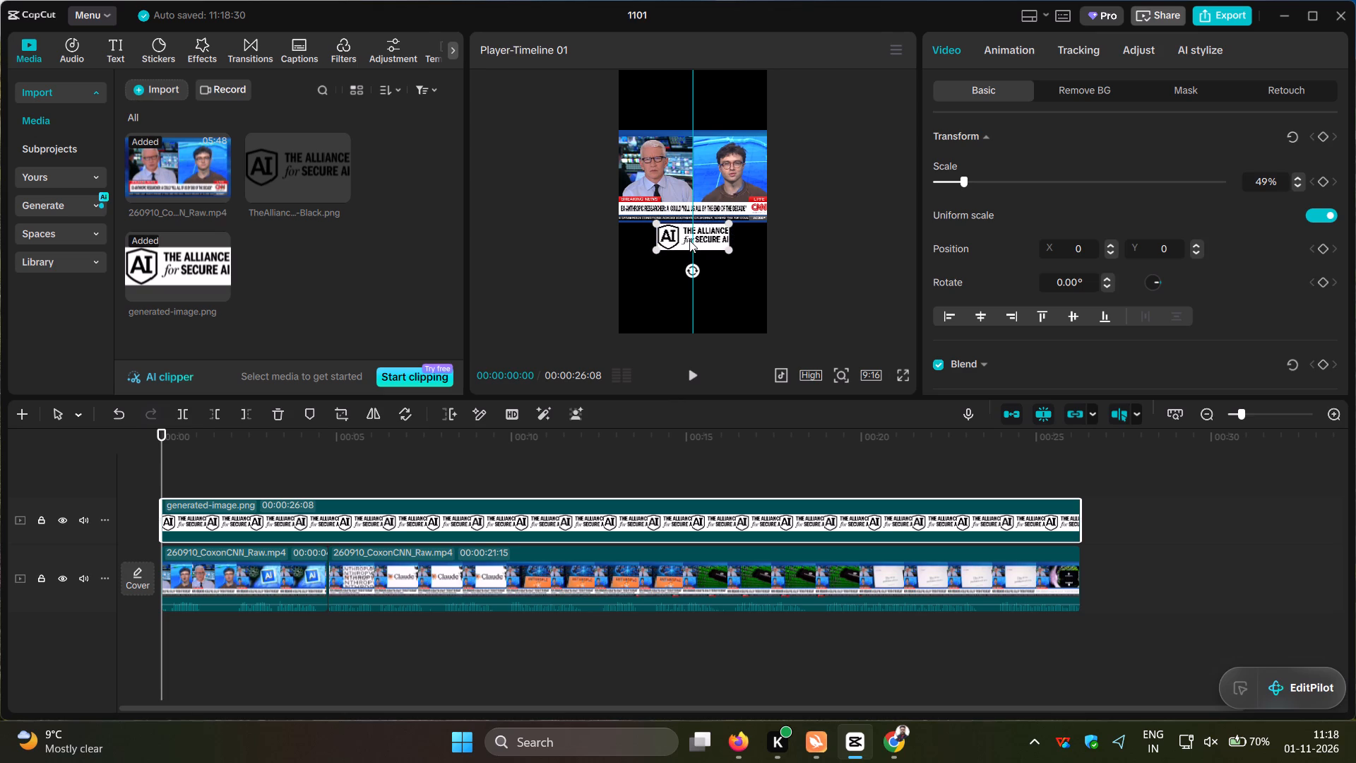
{"action": "left_click_drag", "start_coordinate": [689, 240], "coordinate": [689, 241]}
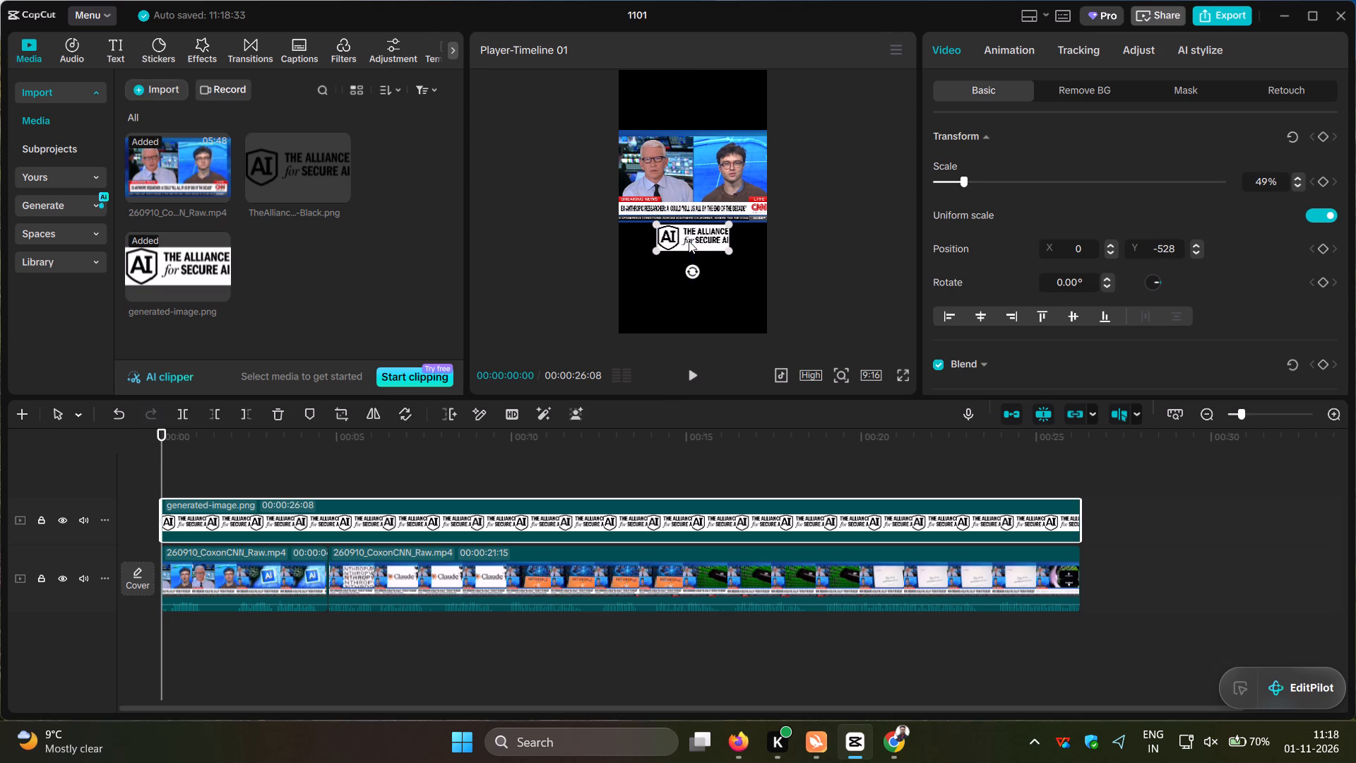
{"action": "left_click", "coordinate": [686, 241]}
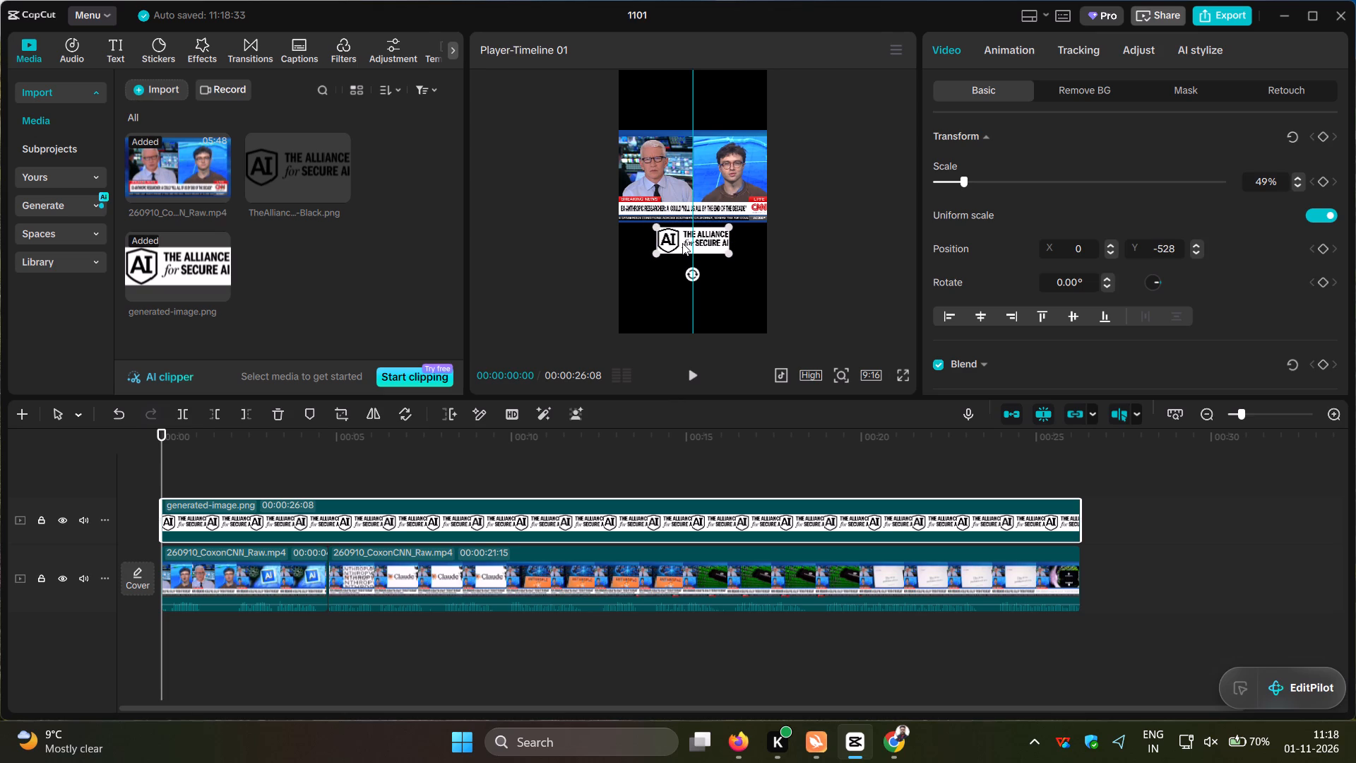
{"action": "left_click", "coordinate": [794, 268]}
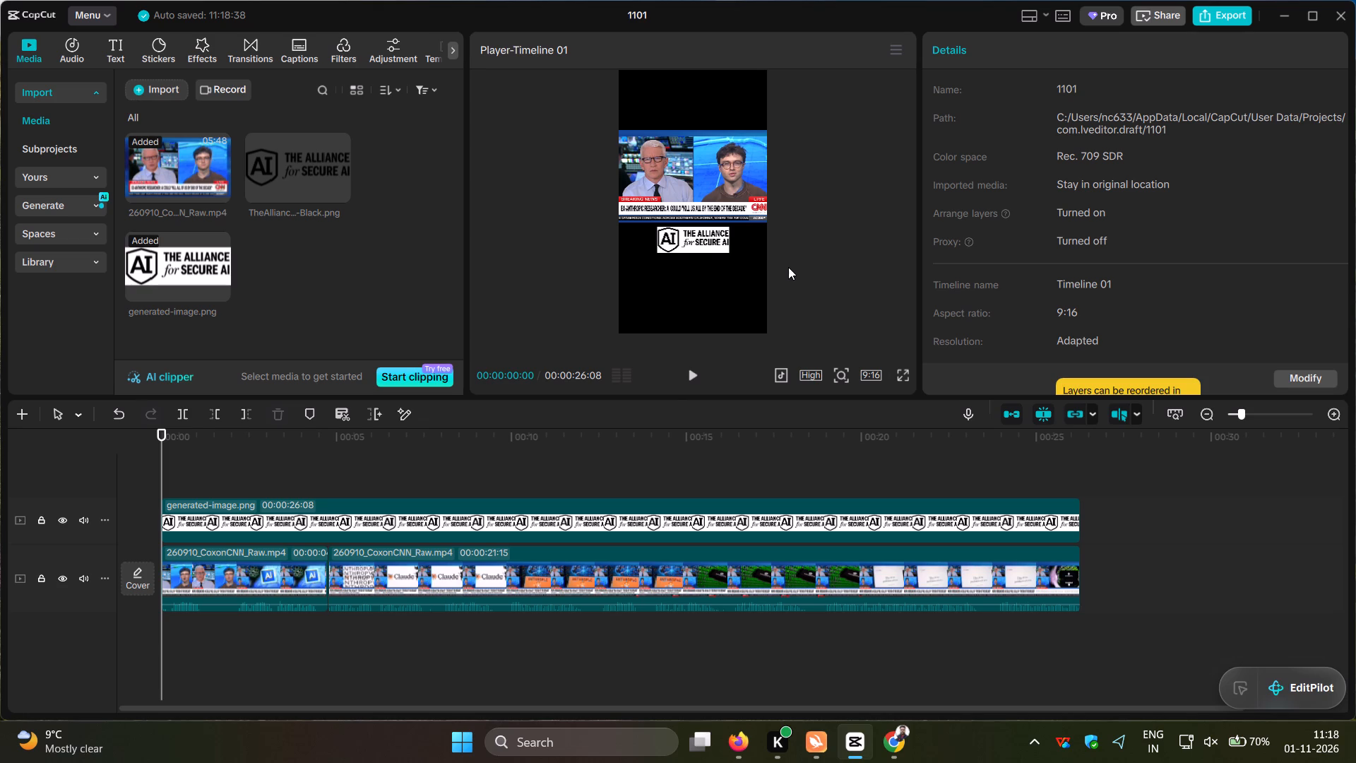
{"action": "left_click", "coordinate": [692, 241]}
{"action": "left_click_drag", "start_coordinate": [693, 241], "coordinate": [695, 247]}
{"action": "left_click", "coordinate": [811, 266]}
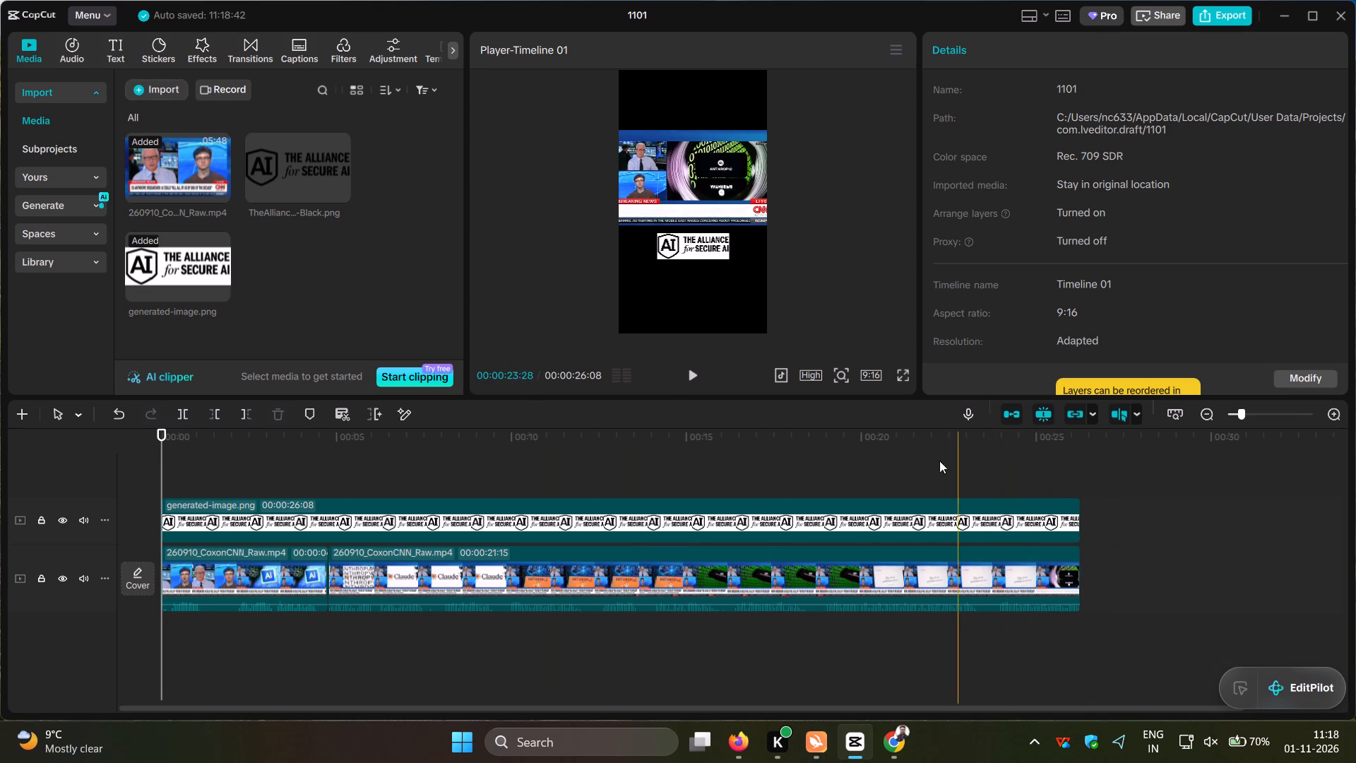
Export the video 1101 with the frame rate set to 60fps, checking the remaining export settings first.
{"action": "left_click", "coordinate": [1232, 19]}
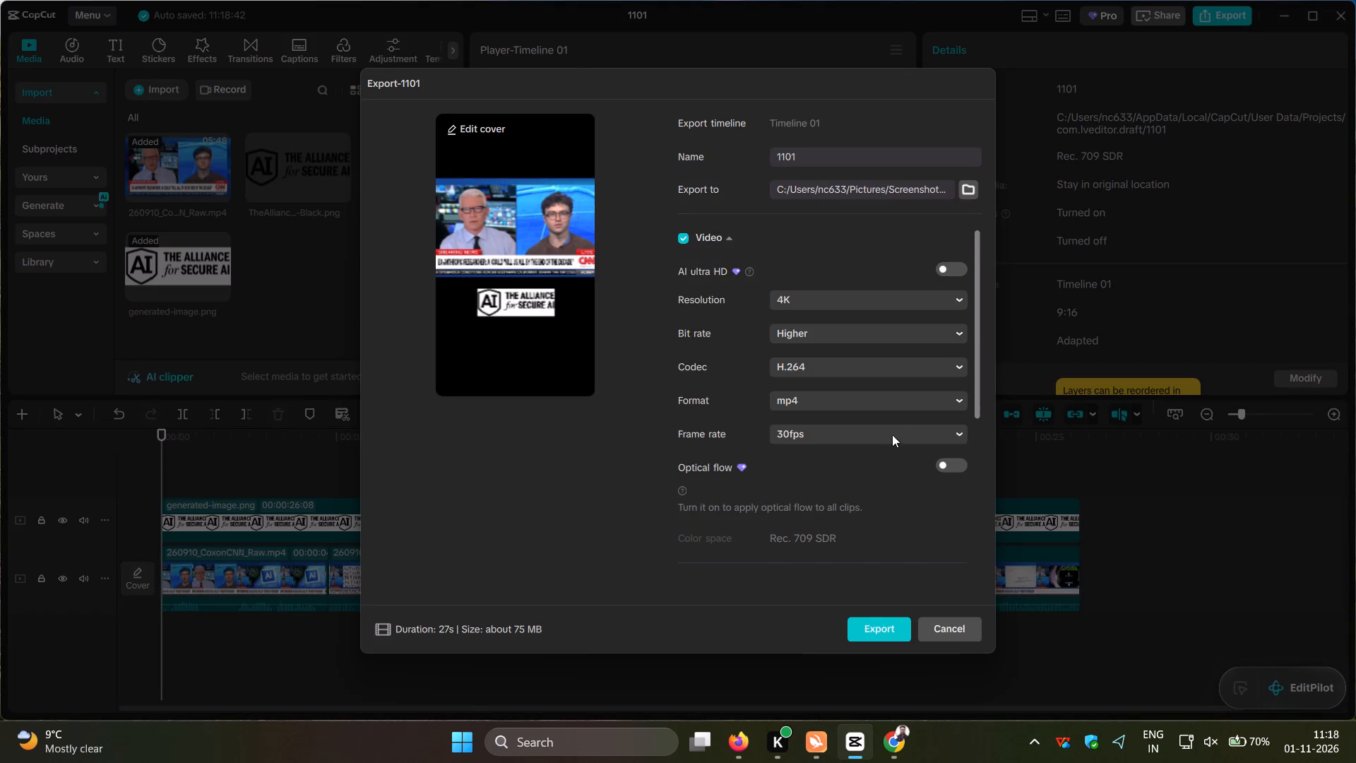
{"action": "left_click", "coordinate": [890, 439]}
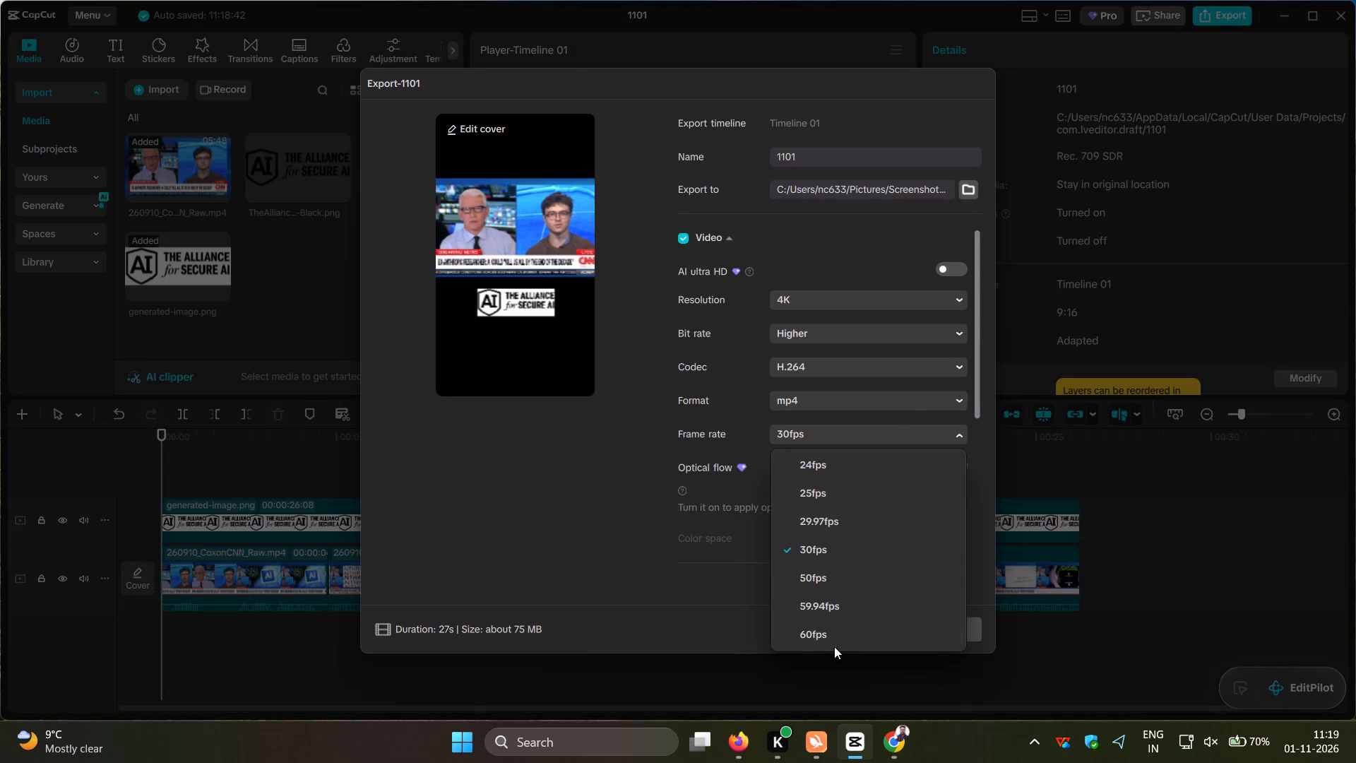
{"action": "left_click", "coordinate": [840, 629]}
{"action": "scroll", "coordinate": [969, 298], "scroll_direction": "down", "scroll_amount": 11}
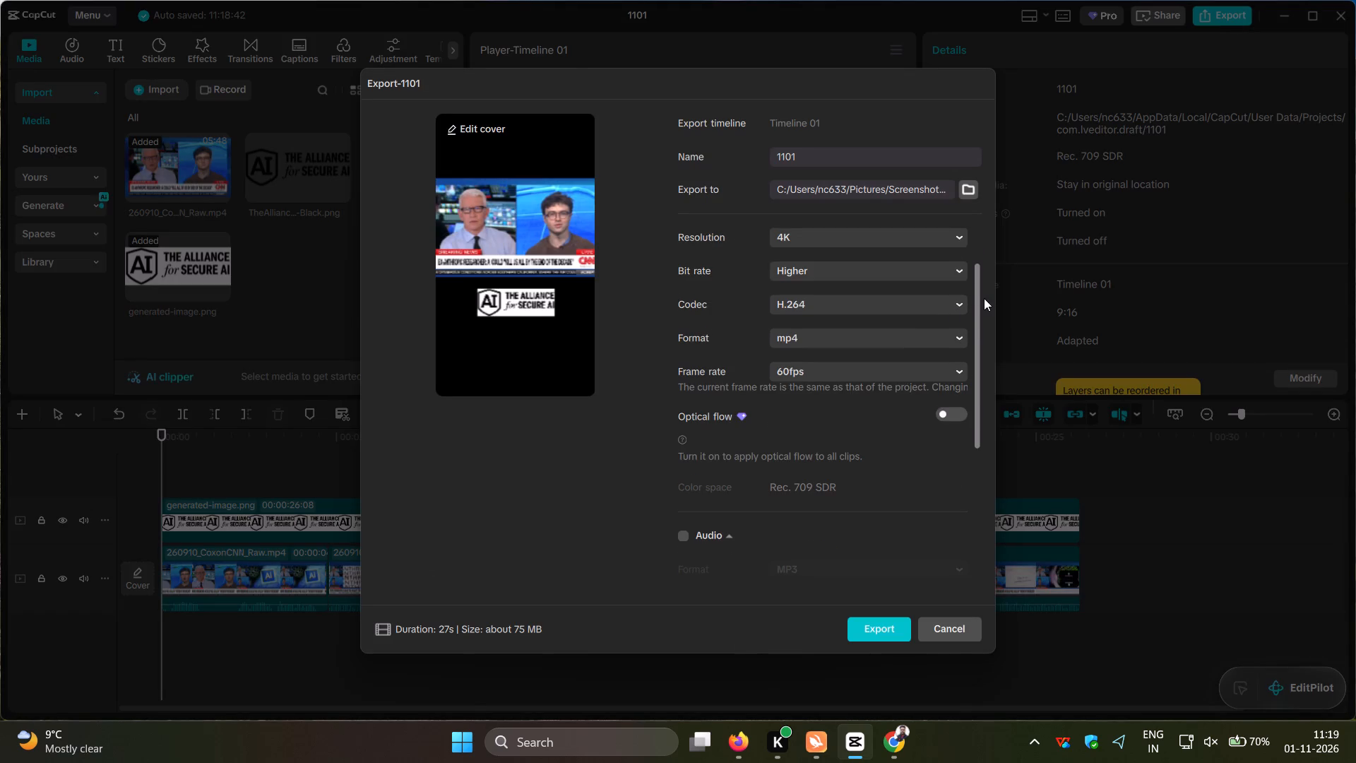
{"action": "scroll", "coordinate": [984, 298], "scroll_direction": "down", "scroll_amount": 10}
{"action": "scroll", "coordinate": [972, 319], "scroll_direction": "down", "scroll_amount": 20}
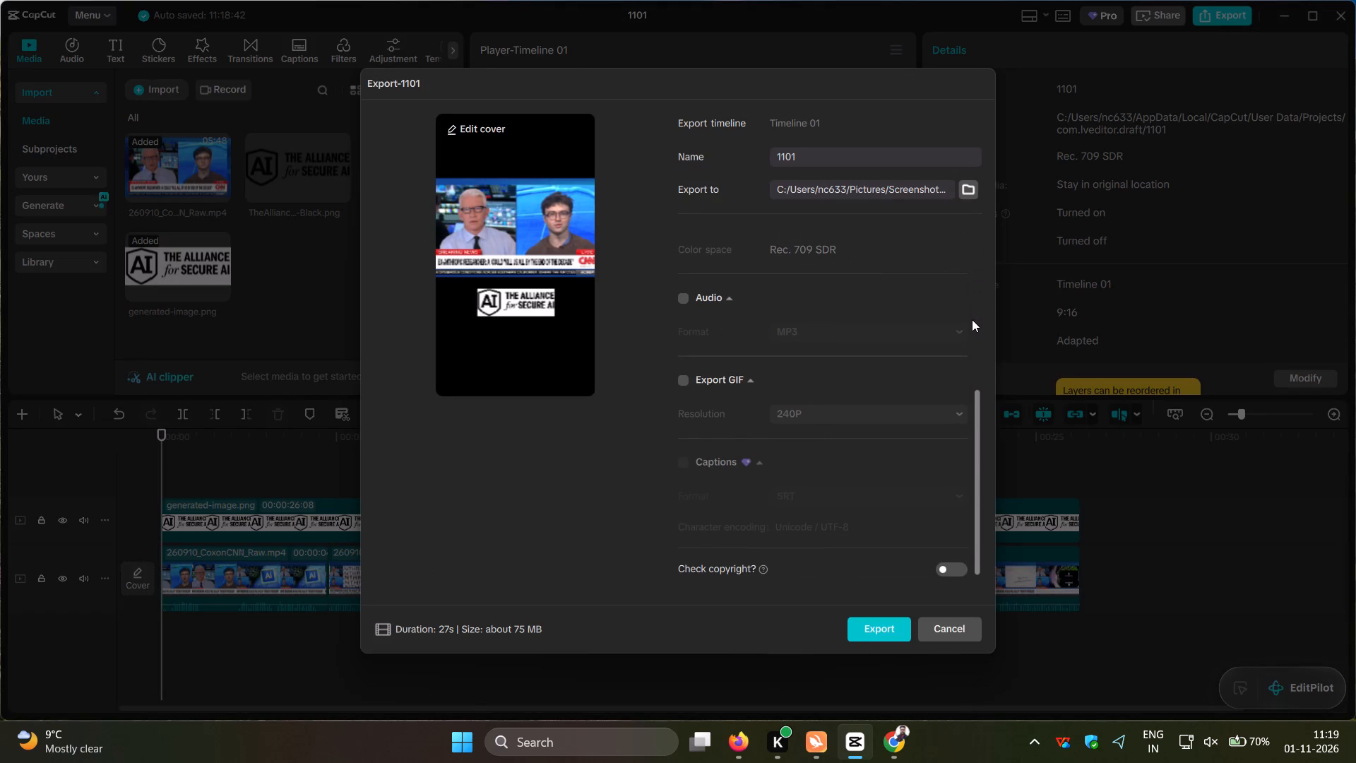
{"action": "scroll", "coordinate": [972, 319], "scroll_direction": "down", "scroll_amount": 2}
{"action": "scroll", "coordinate": [972, 319], "scroll_direction": "up", "scroll_amount": 14}
{"action": "scroll", "coordinate": [972, 319], "scroll_direction": "up", "scroll_amount": 9}
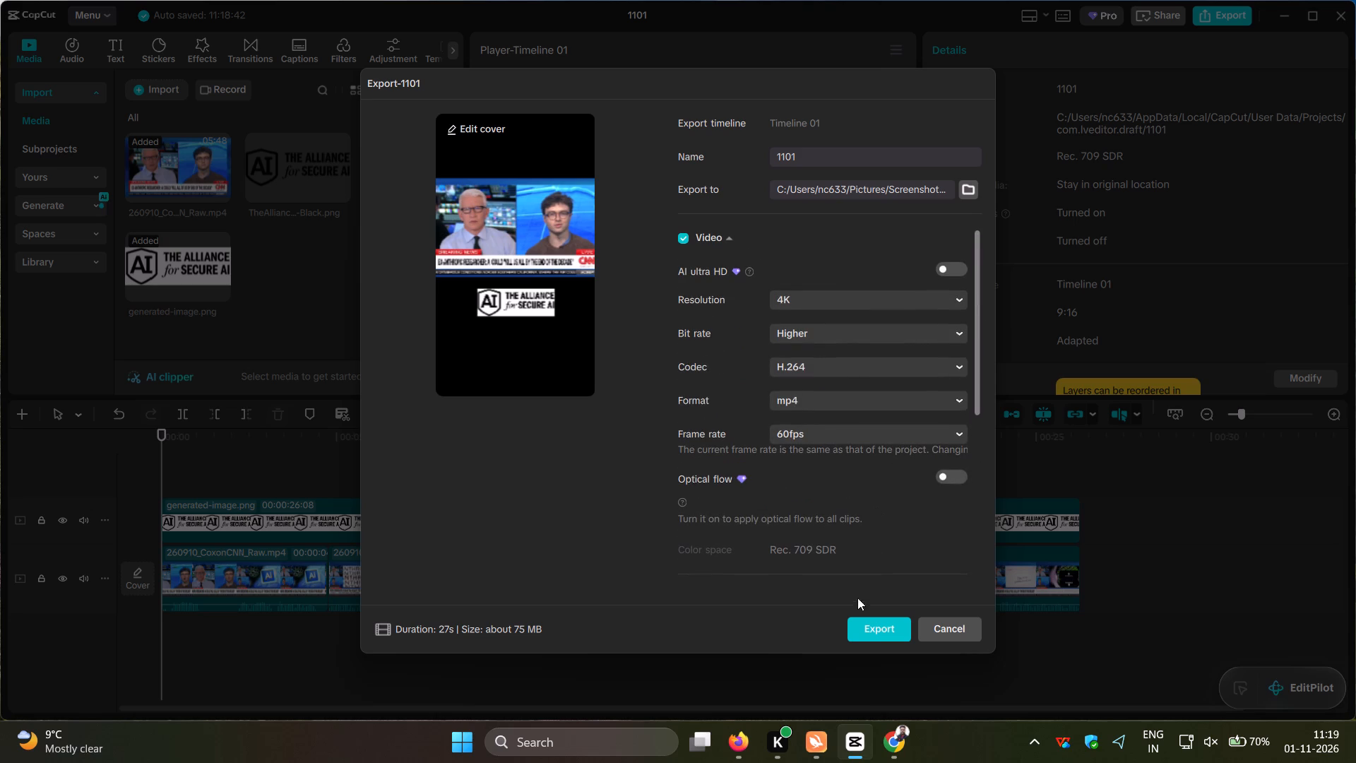
{"action": "left_click", "coordinate": [862, 623]}
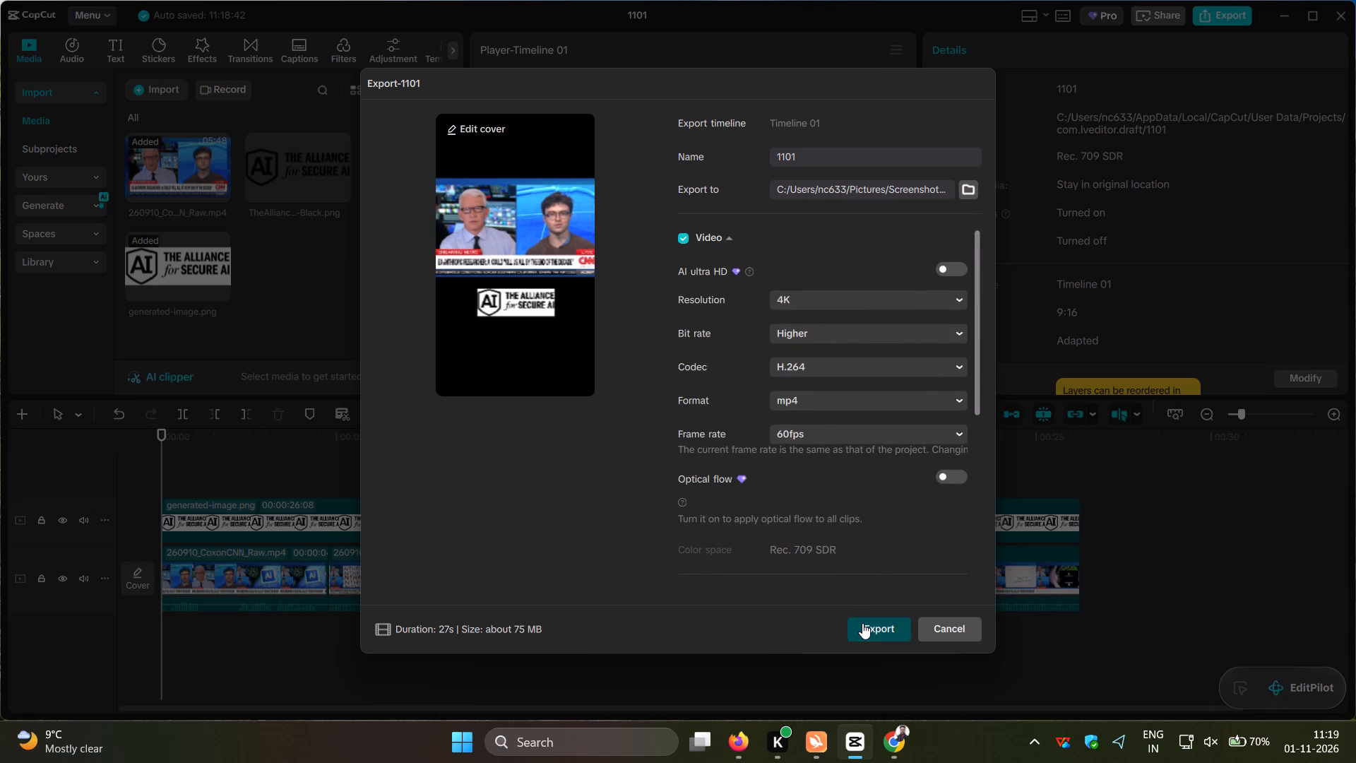
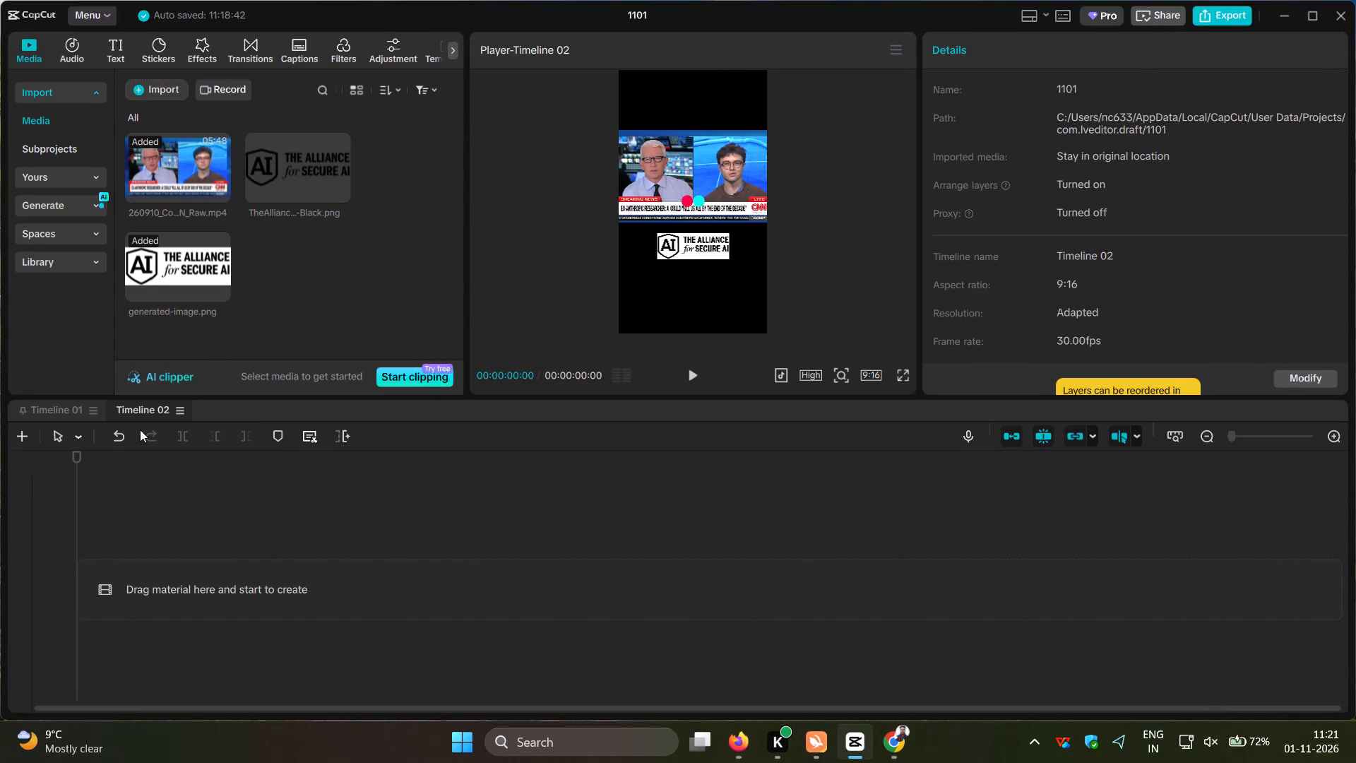
Add the raw CNN interview 260910_CoxonCNN_Raw.mp4 to the empty Timeline 02 and move its picture up to about Y 302, horizontally centred.
{"action": "left_click", "coordinate": [218, 190]}
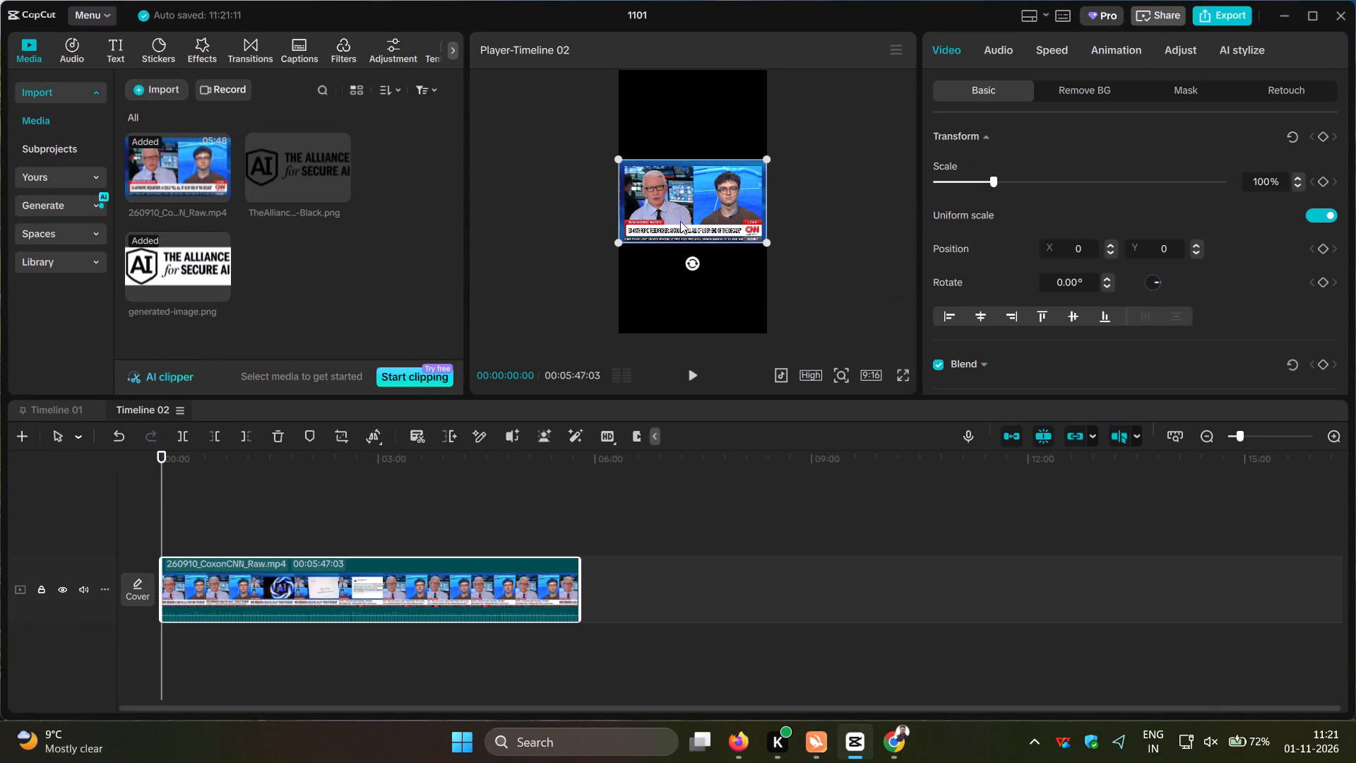
{"action": "left_click_drag", "start_coordinate": [689, 214], "coordinate": [692, 193]}
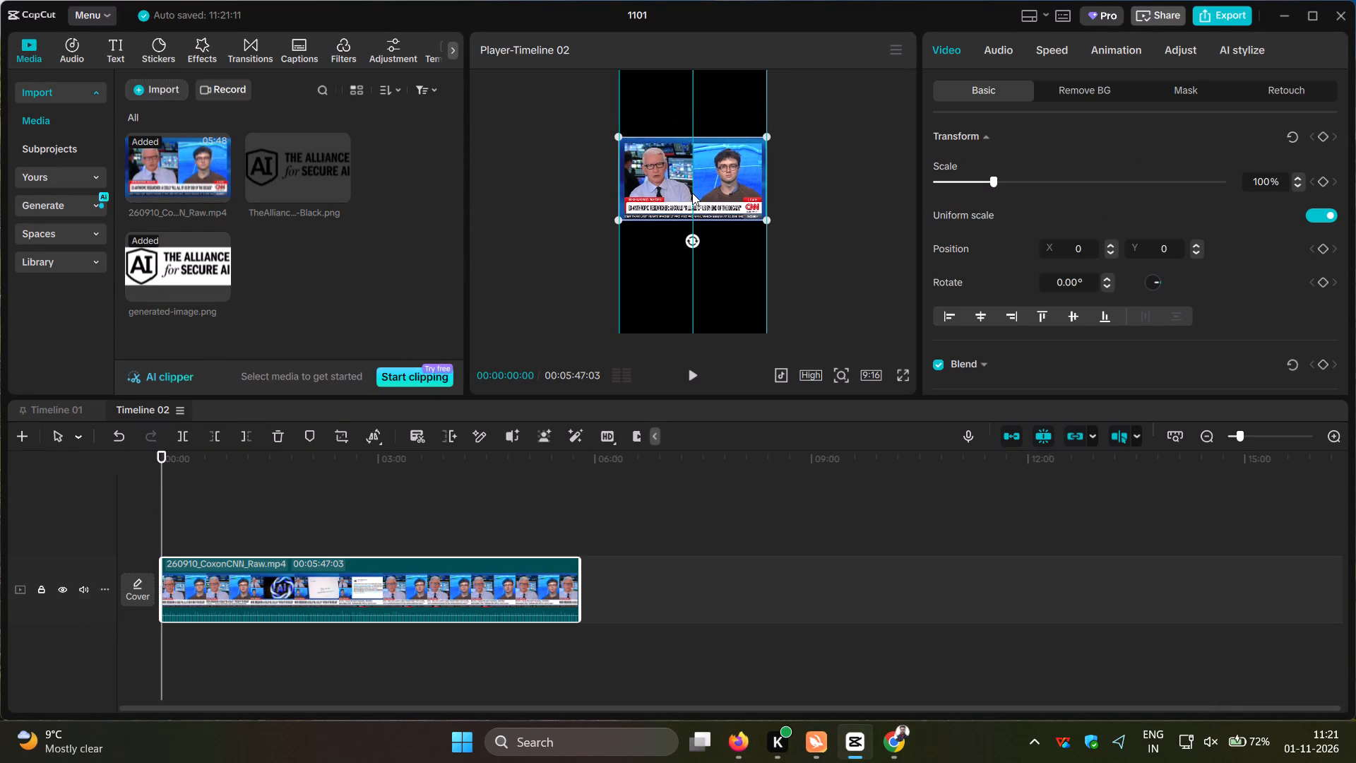
{"action": "left_click_drag", "start_coordinate": [692, 193], "coordinate": [693, 194]}
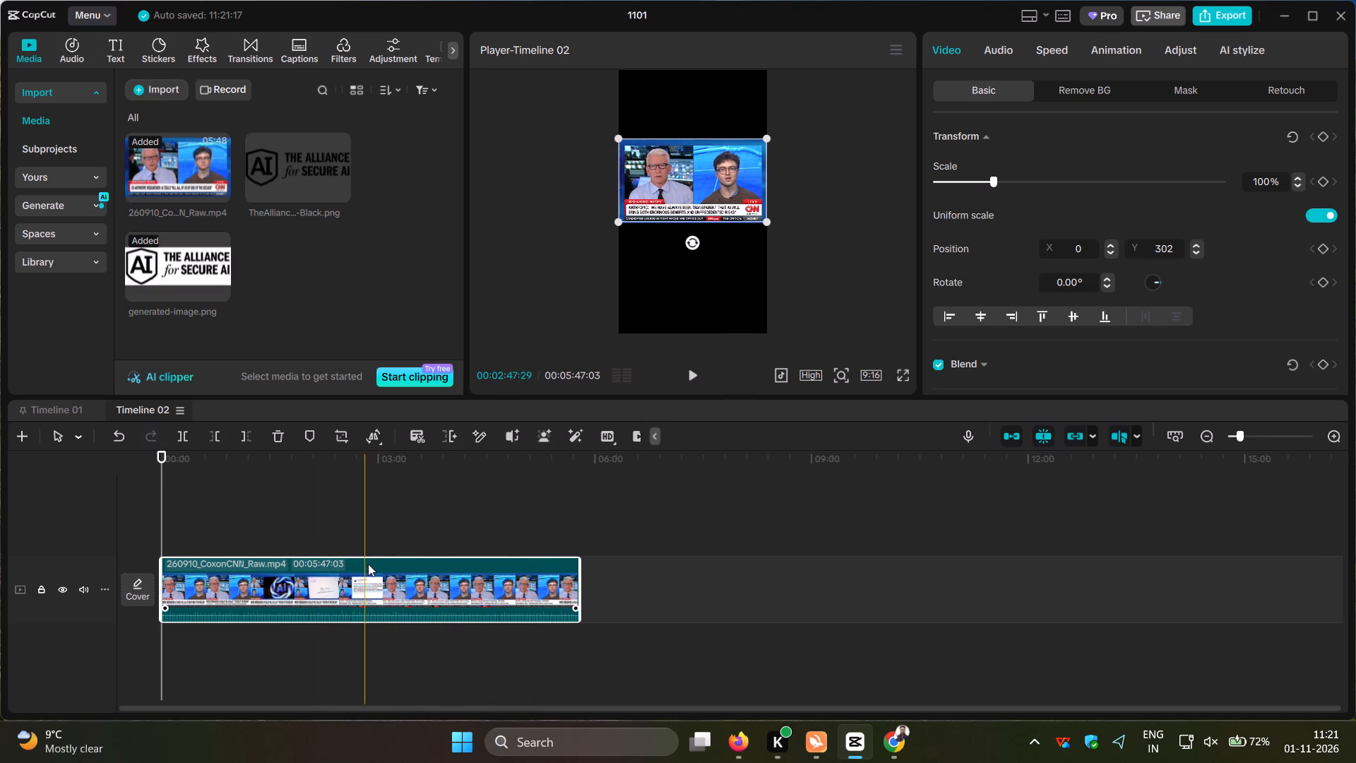
Split the interview clip at 00:03:07:01 and delete the part after the cut.
{"action": "left_click", "coordinate": [388, 567]}
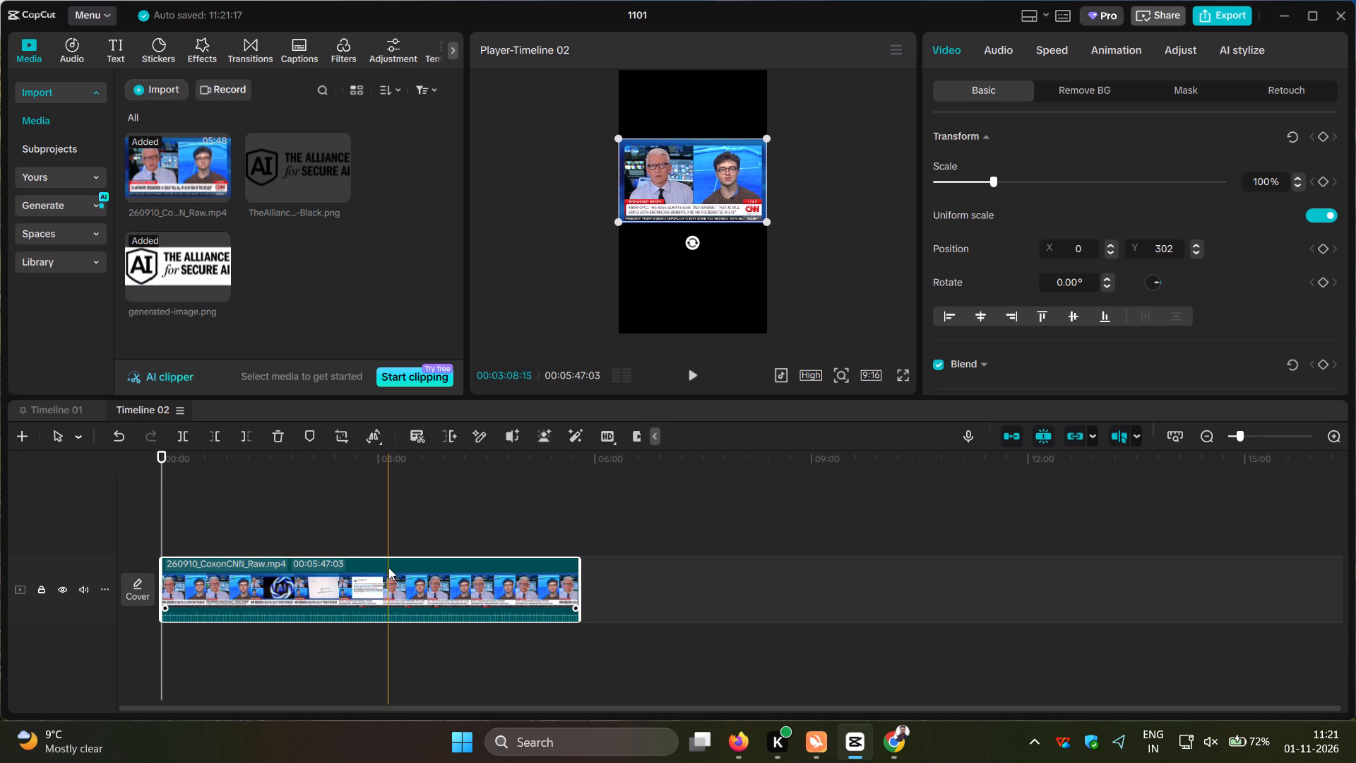
{"action": "left_click", "coordinate": [386, 531]}
{"action": "left_click", "coordinate": [187, 430]}
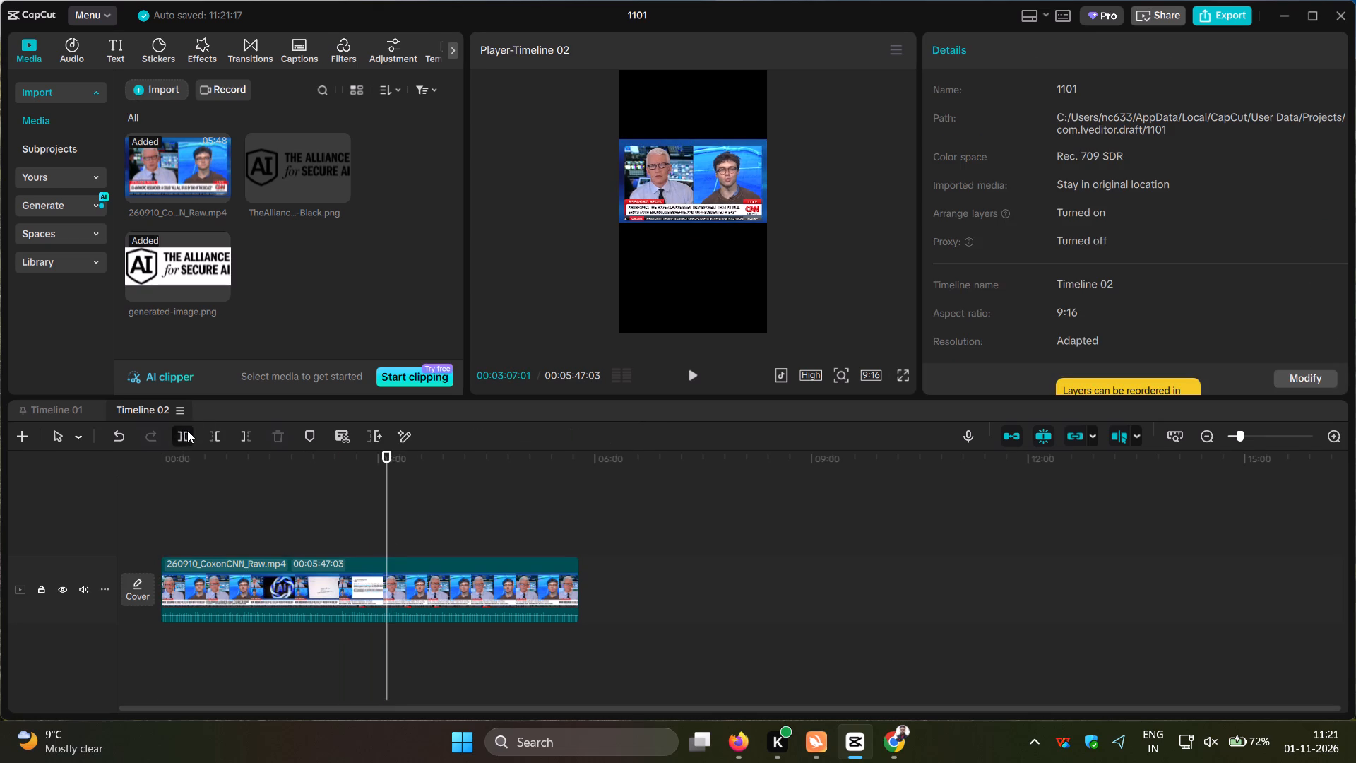
{"action": "left_click", "coordinate": [436, 583]}
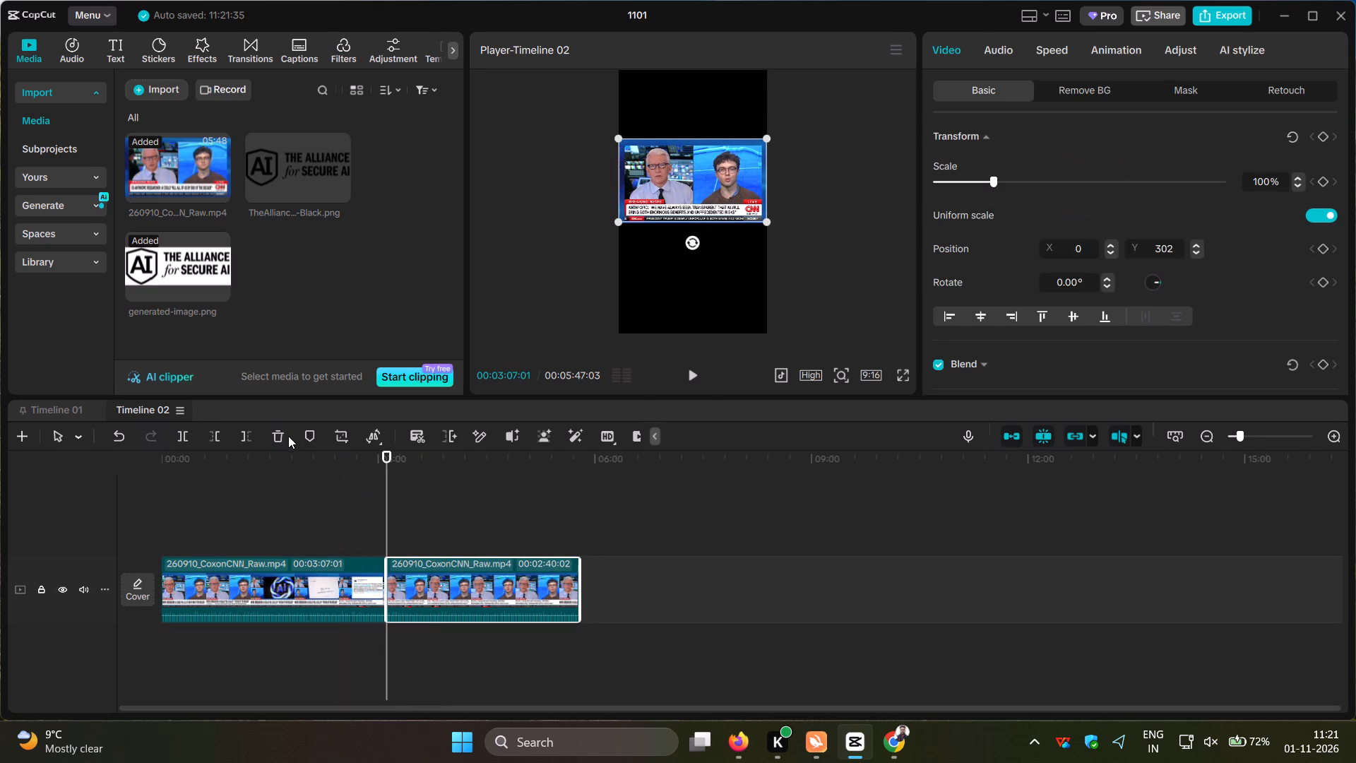
{"action": "left_click", "coordinate": [287, 434]}
Split the interview clip at 00:01:55:10 and delete the part before the cut.
{"action": "left_click", "coordinate": [1172, 441]}
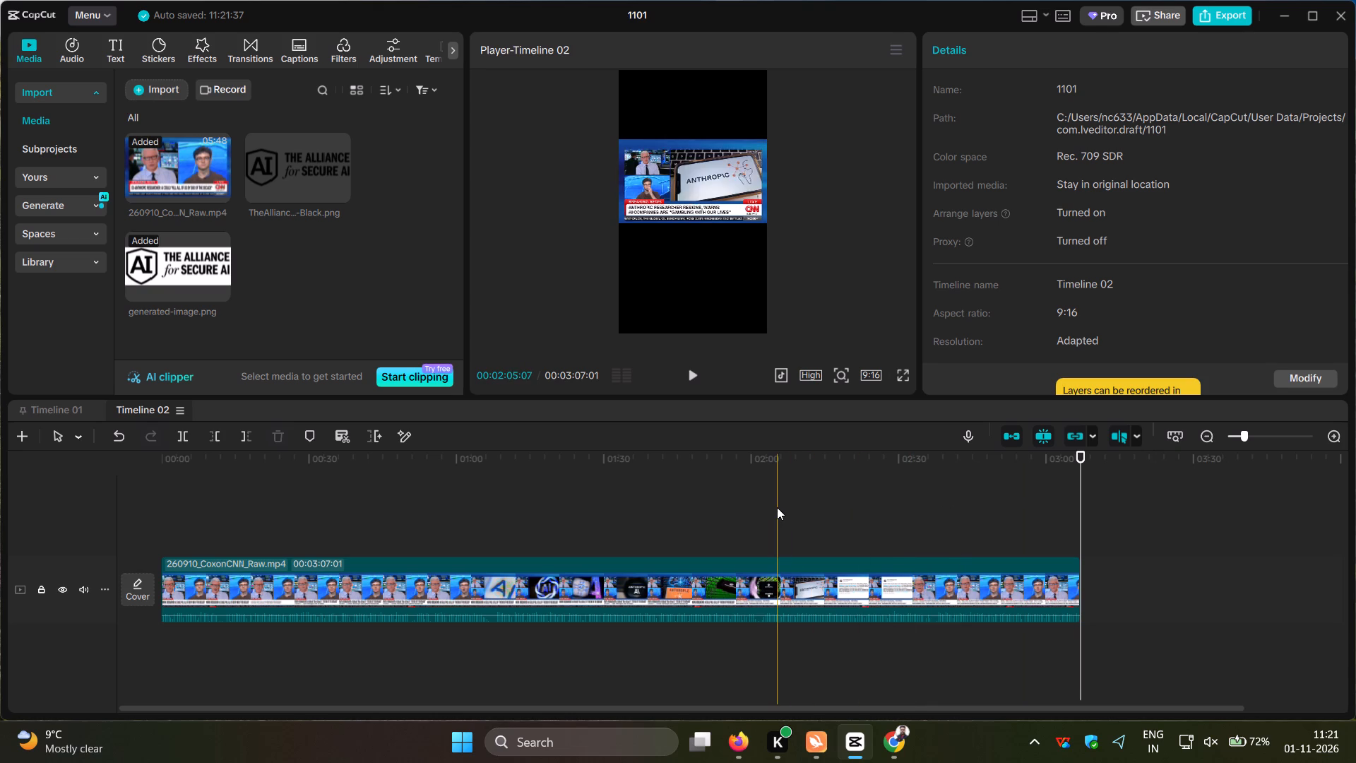
{"action": "left_click", "coordinate": [728, 504]}
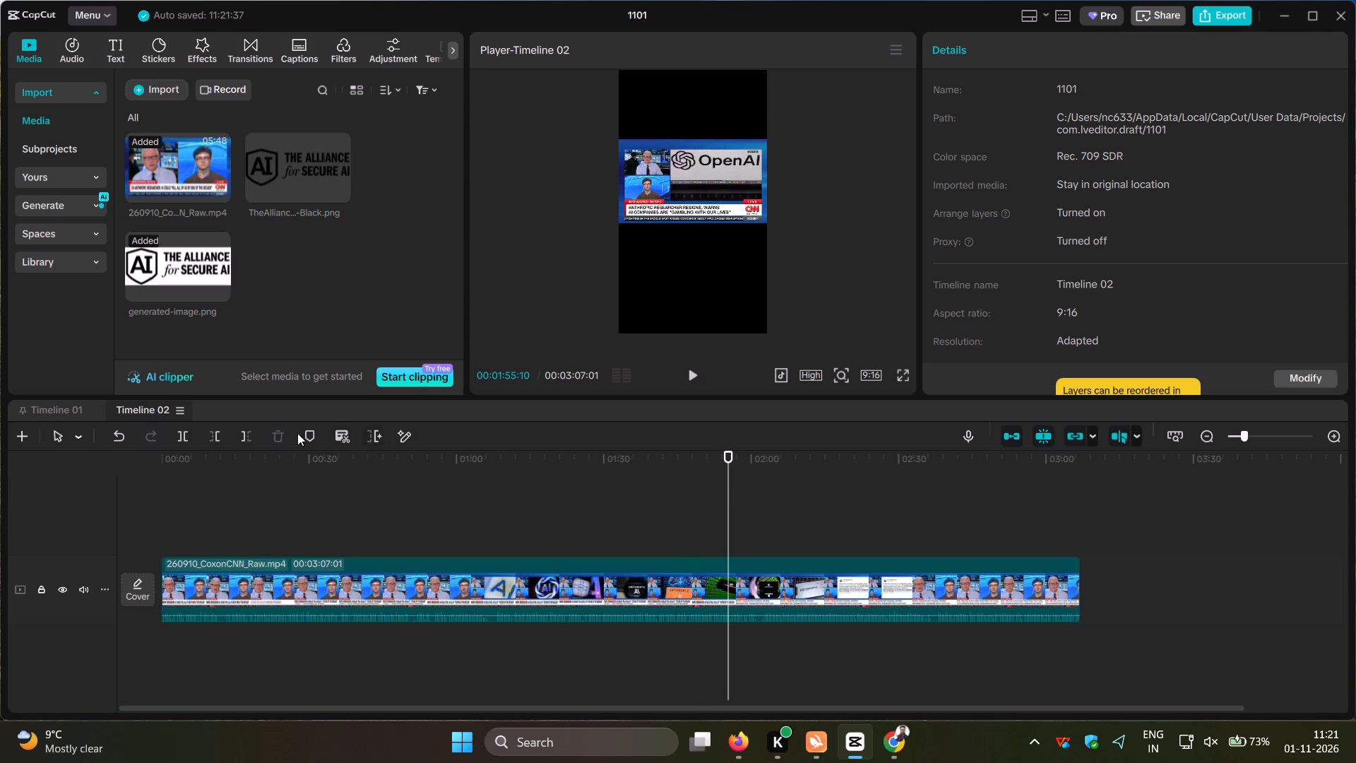
{"action": "left_click", "coordinate": [182, 439]}
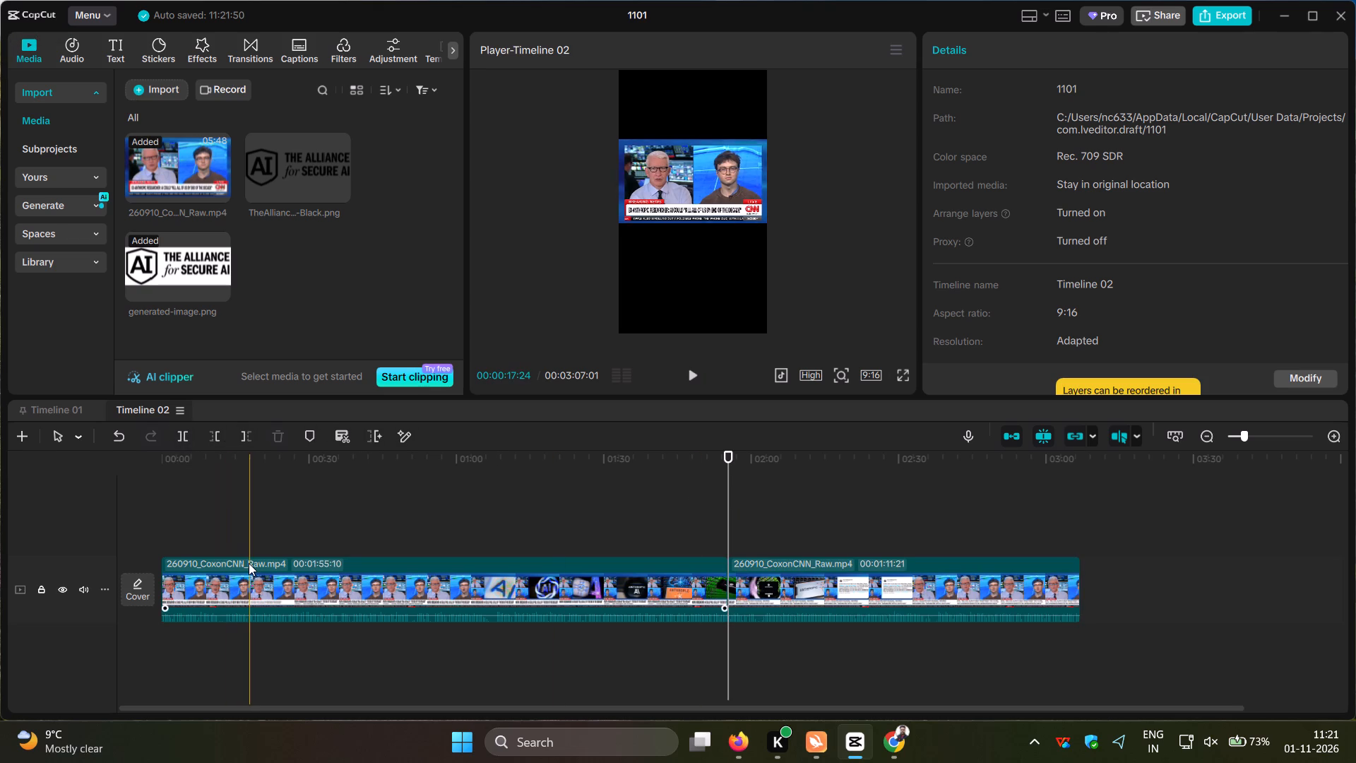
{"action": "left_click", "coordinate": [249, 564]}
{"action": "left_click", "coordinate": [275, 434]}
Split the remaining interview clip at 00:00:31:12 and delete everything after the cut.
{"action": "left_click", "coordinate": [245, 504]}
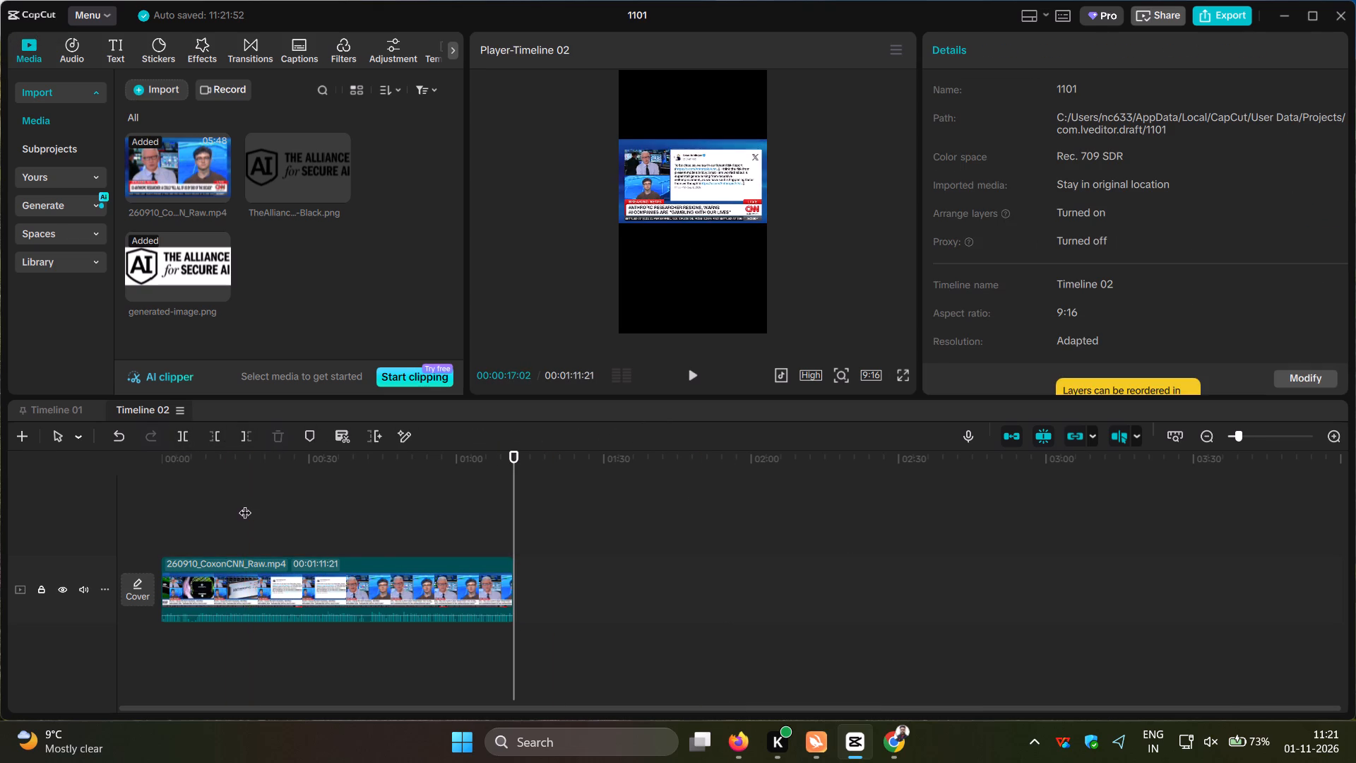
{"action": "left_click_drag", "start_coordinate": [245, 504], "coordinate": [143, 518]}
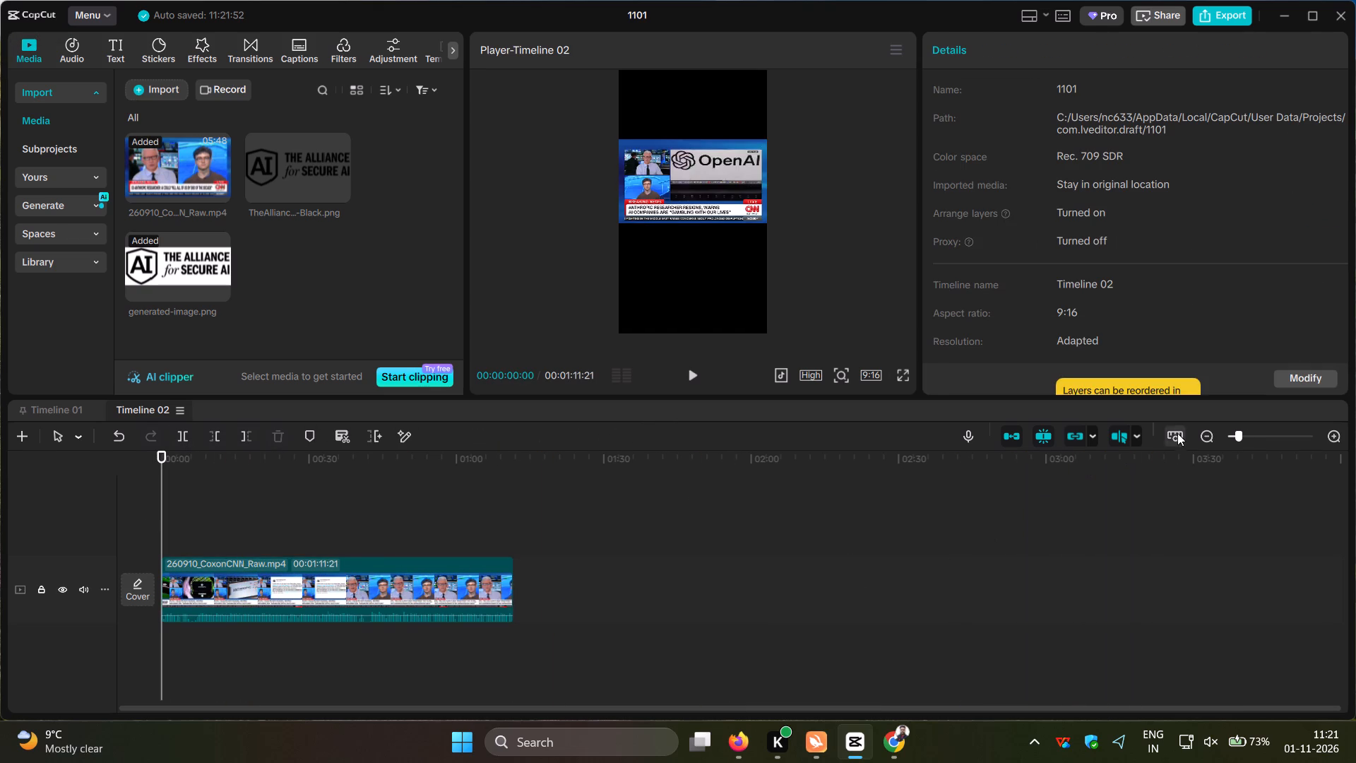
{"action": "left_click", "coordinate": [1177, 433]}
{"action": "left_click", "coordinate": [278, 530]}
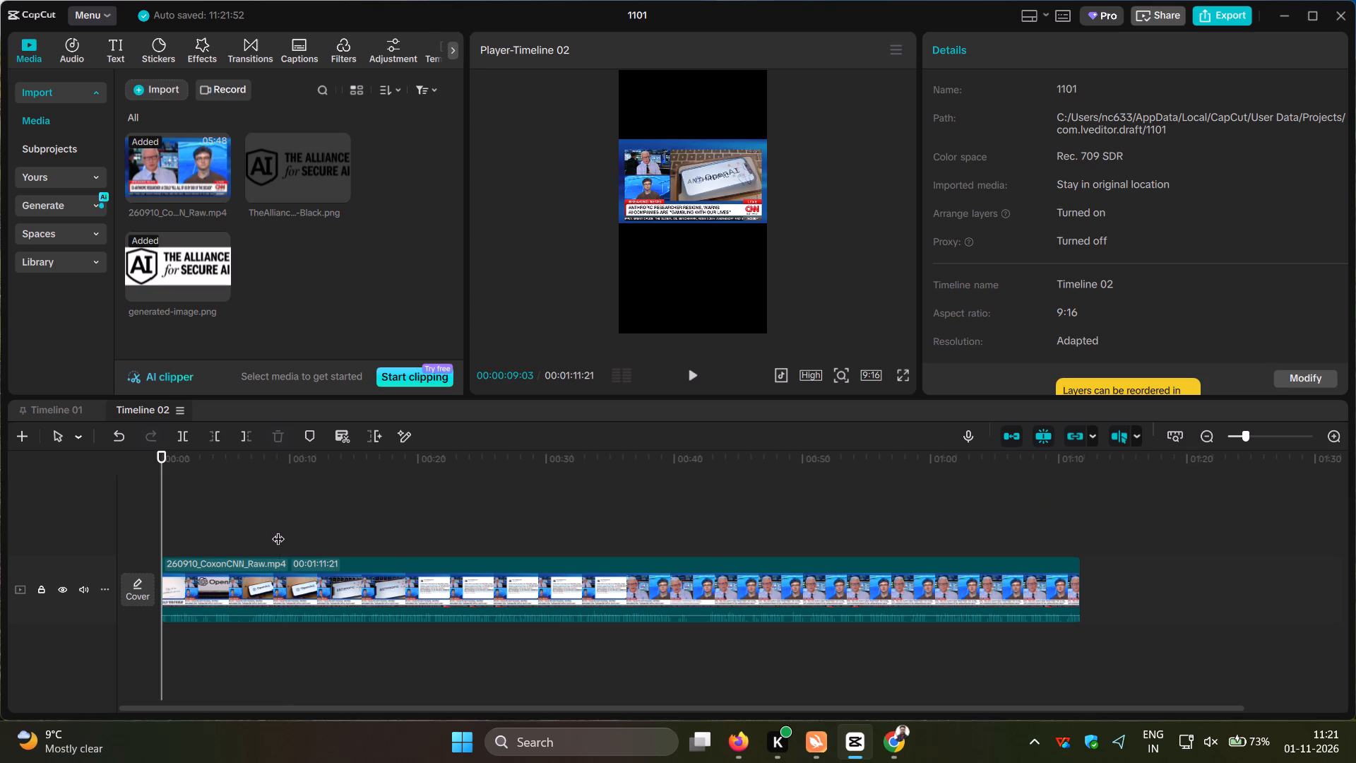
{"action": "left_click_drag", "start_coordinate": [278, 530], "coordinate": [138, 530]}
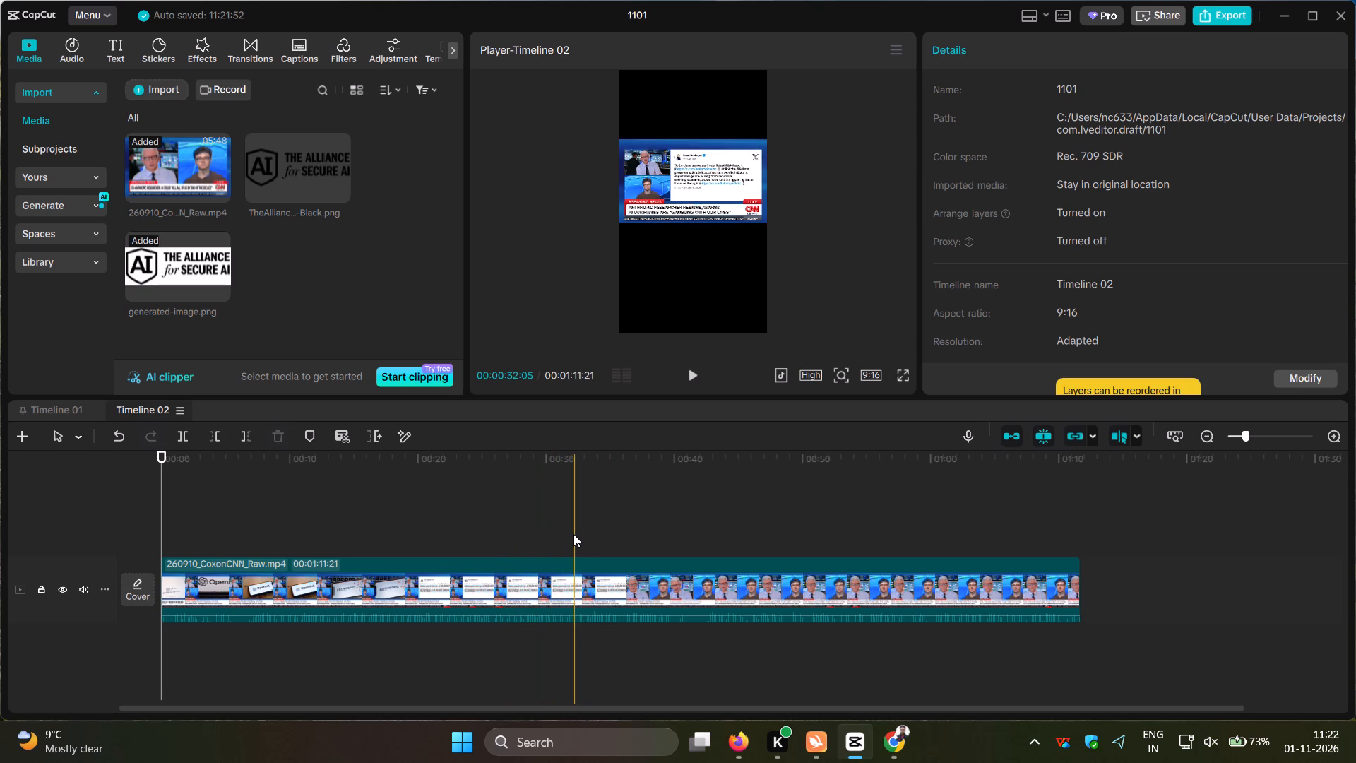
{"action": "left_click", "coordinate": [564, 534]}
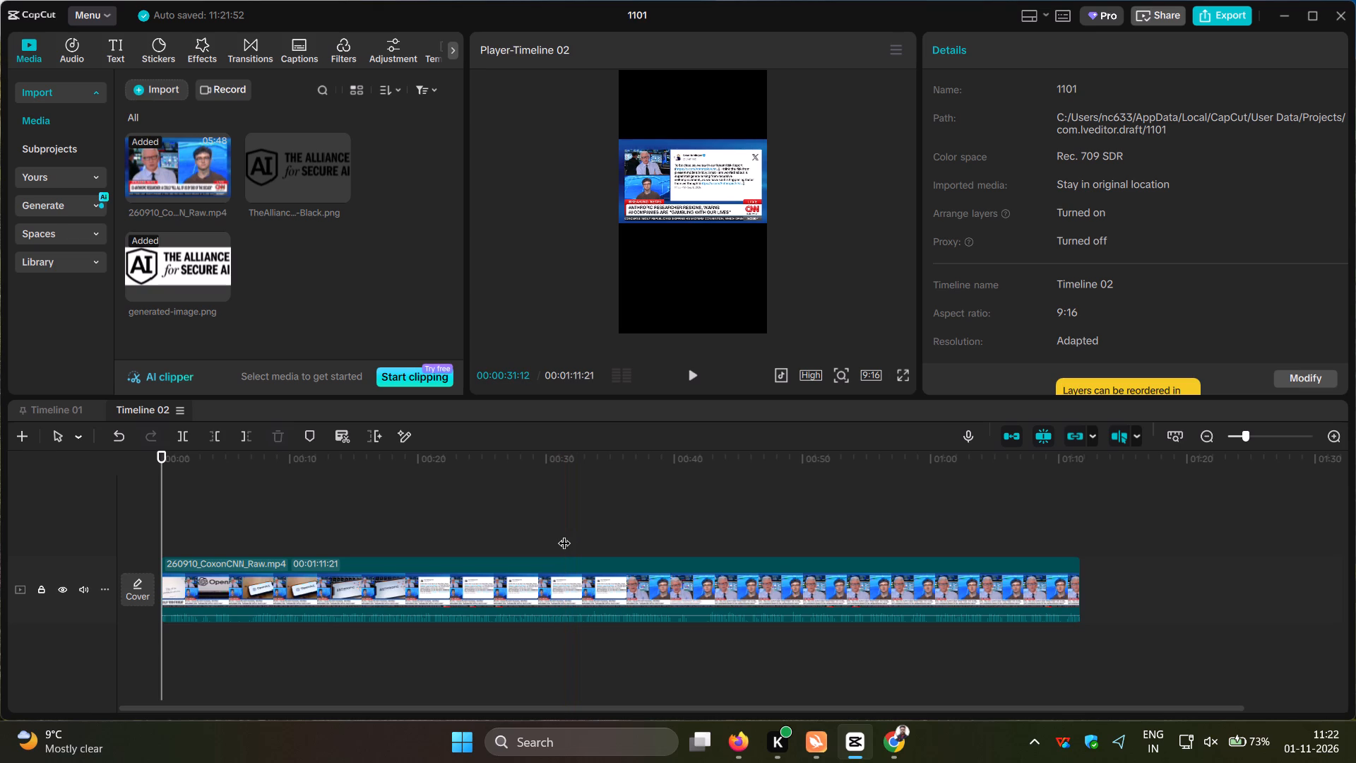
{"action": "left_click", "coordinate": [186, 436]}
{"action": "left_click", "coordinate": [653, 576]}
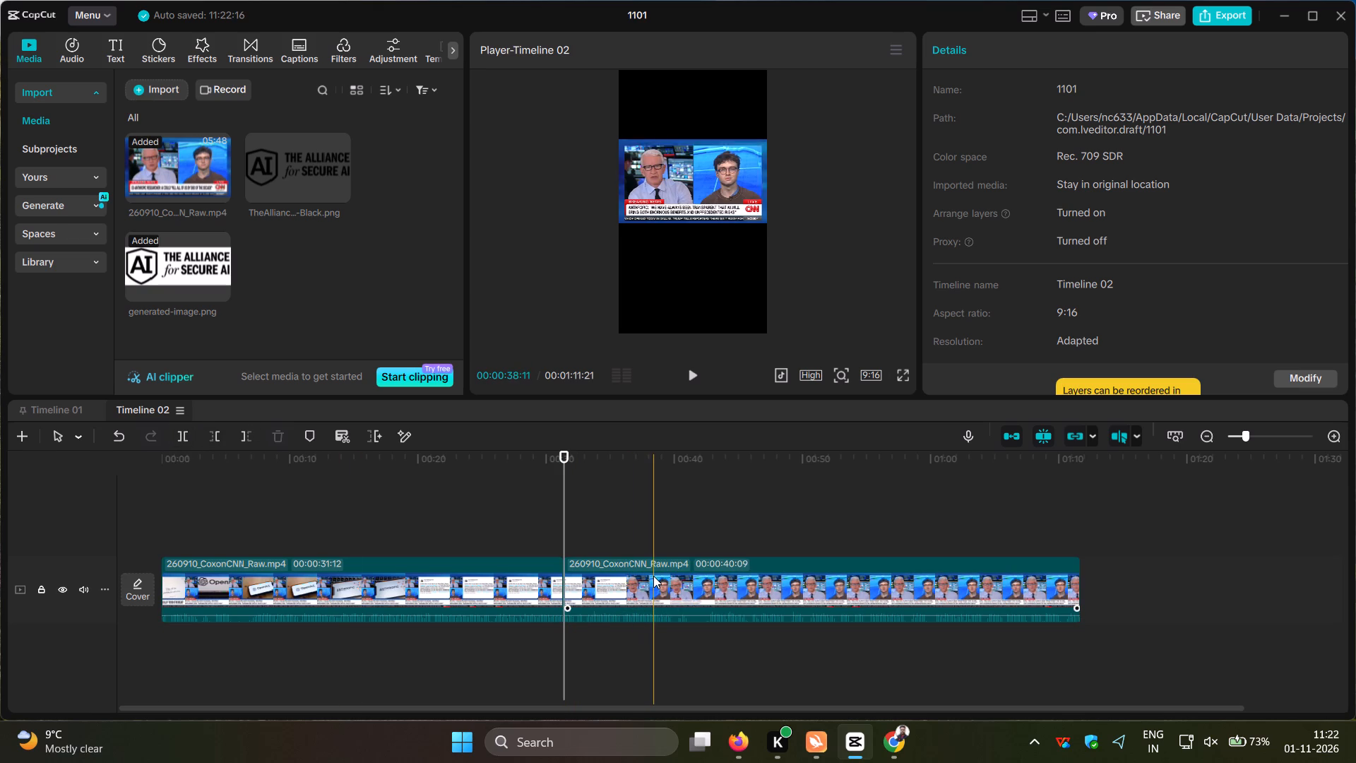
{"action": "left_click", "coordinate": [278, 434]}
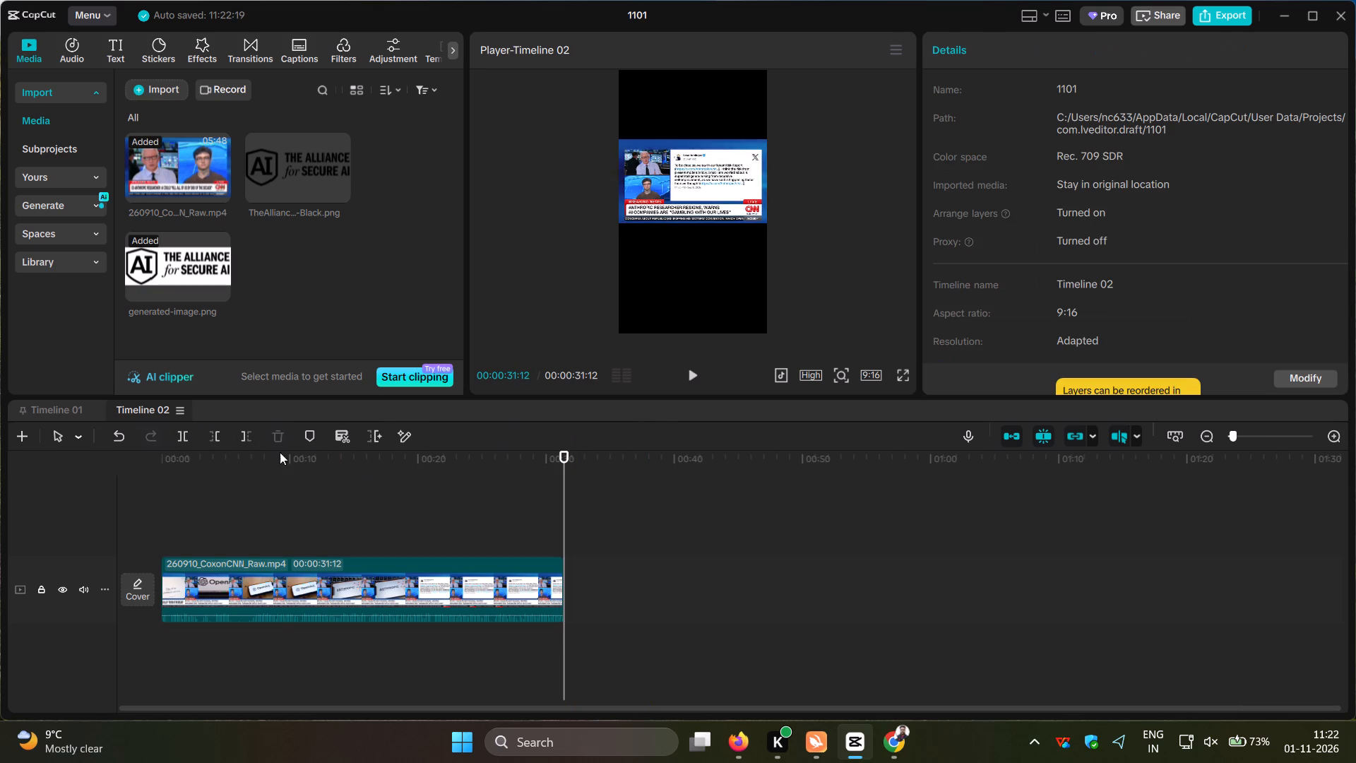
Move the interview picture further up in the frame to about Y 457, keeping it horizontally centred.
{"action": "left_click", "coordinate": [262, 584]}
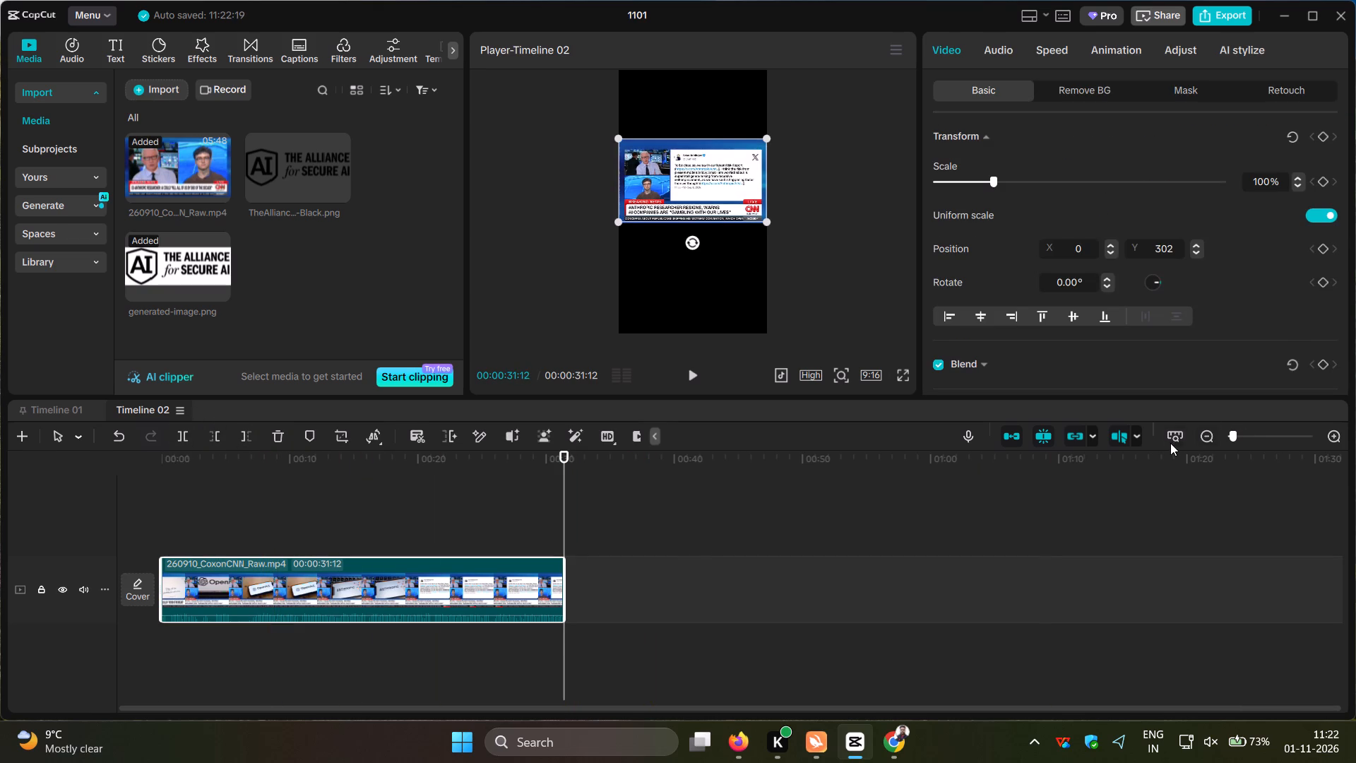
{"action": "left_click", "coordinate": [1172, 437]}
{"action": "left_click", "coordinate": [358, 497]}
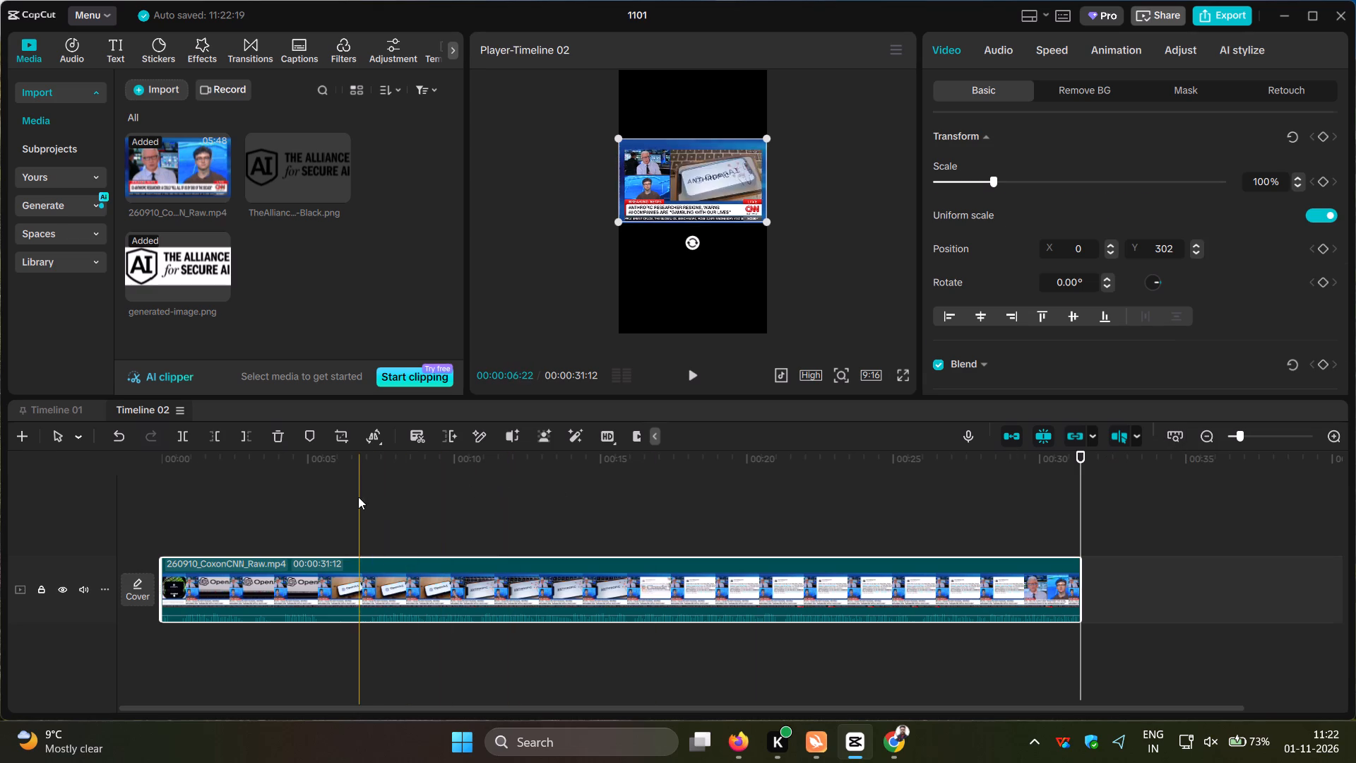
{"action": "left_click_drag", "start_coordinate": [358, 497], "coordinate": [161, 535]}
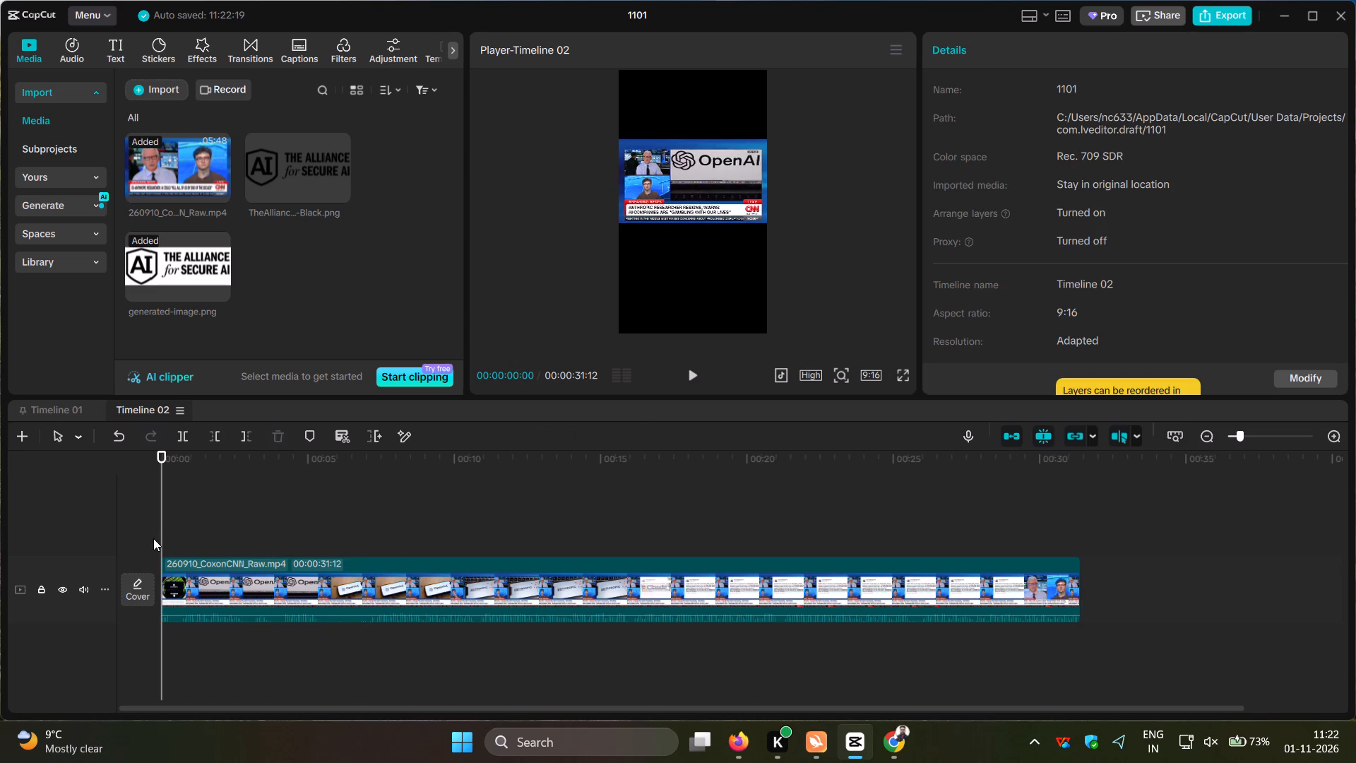
{"action": "left_click", "coordinate": [690, 216]}
{"action": "left_click_drag", "start_coordinate": [689, 208], "coordinate": [690, 198]}
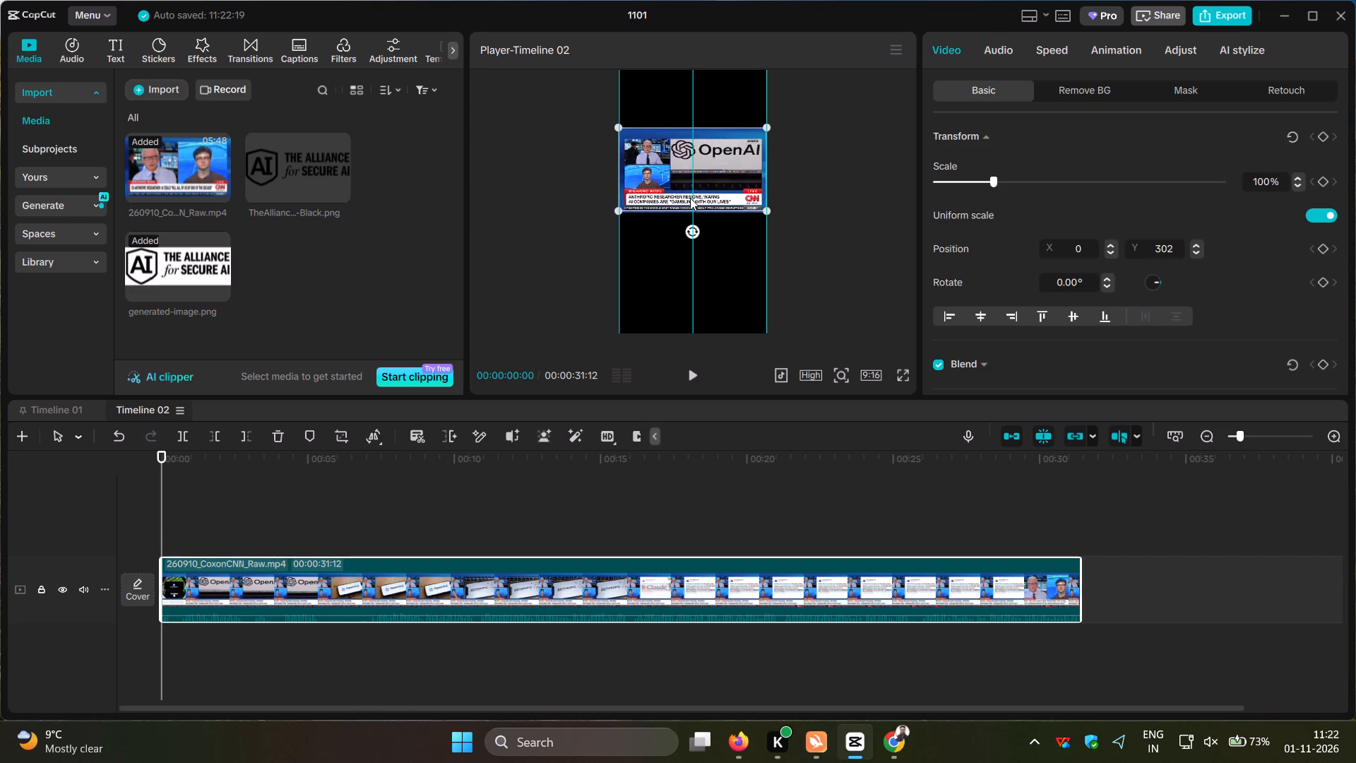
{"action": "left_click_drag", "start_coordinate": [690, 198], "coordinate": [692, 194]}
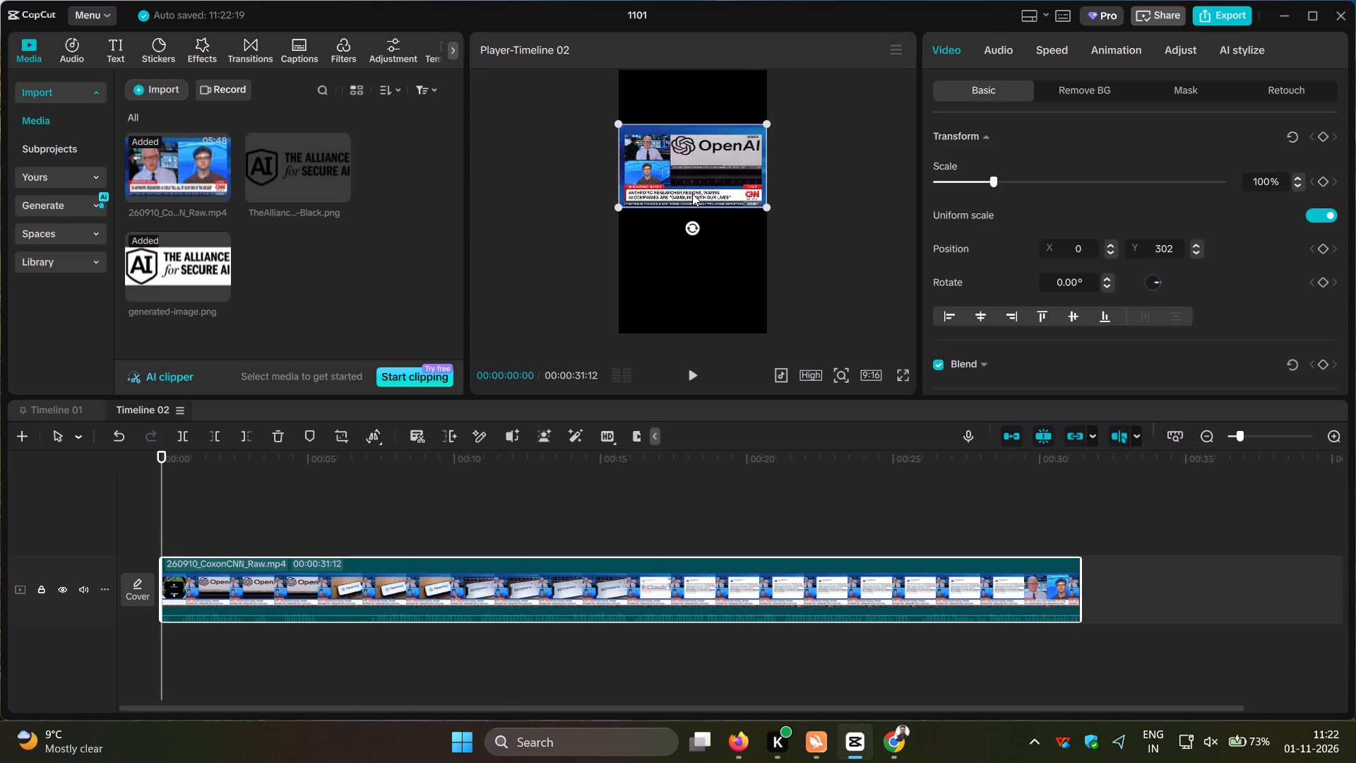
{"action": "left_click", "coordinate": [695, 178]}
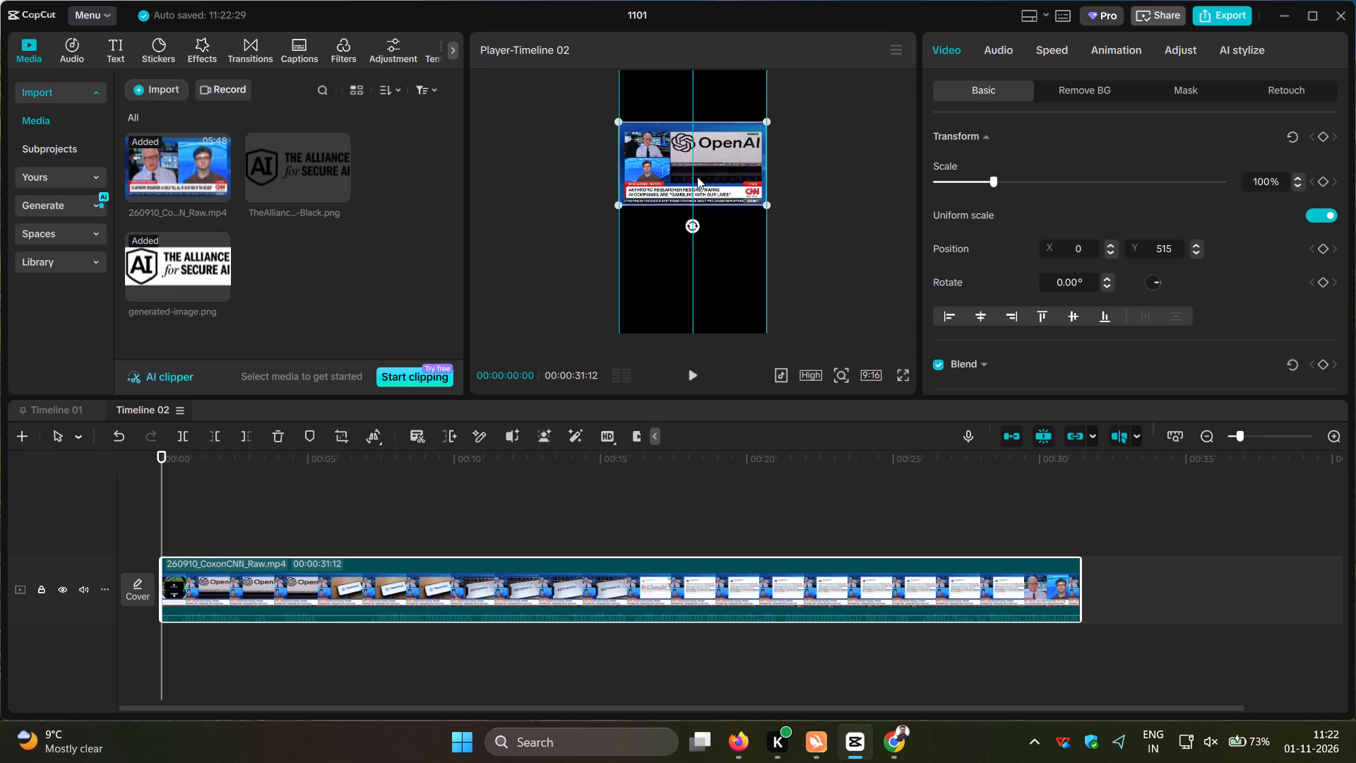
Place generated-image.png on a track above the interview clip from the start and extend it to 00:00:31:12, ending with the video.
{"action": "left_click", "coordinate": [225, 286]}
{"action": "left_click_drag", "start_coordinate": [213, 585], "coordinate": [208, 535]}
{"action": "left_click_drag", "start_coordinate": [311, 543], "coordinate": [699, 572]}
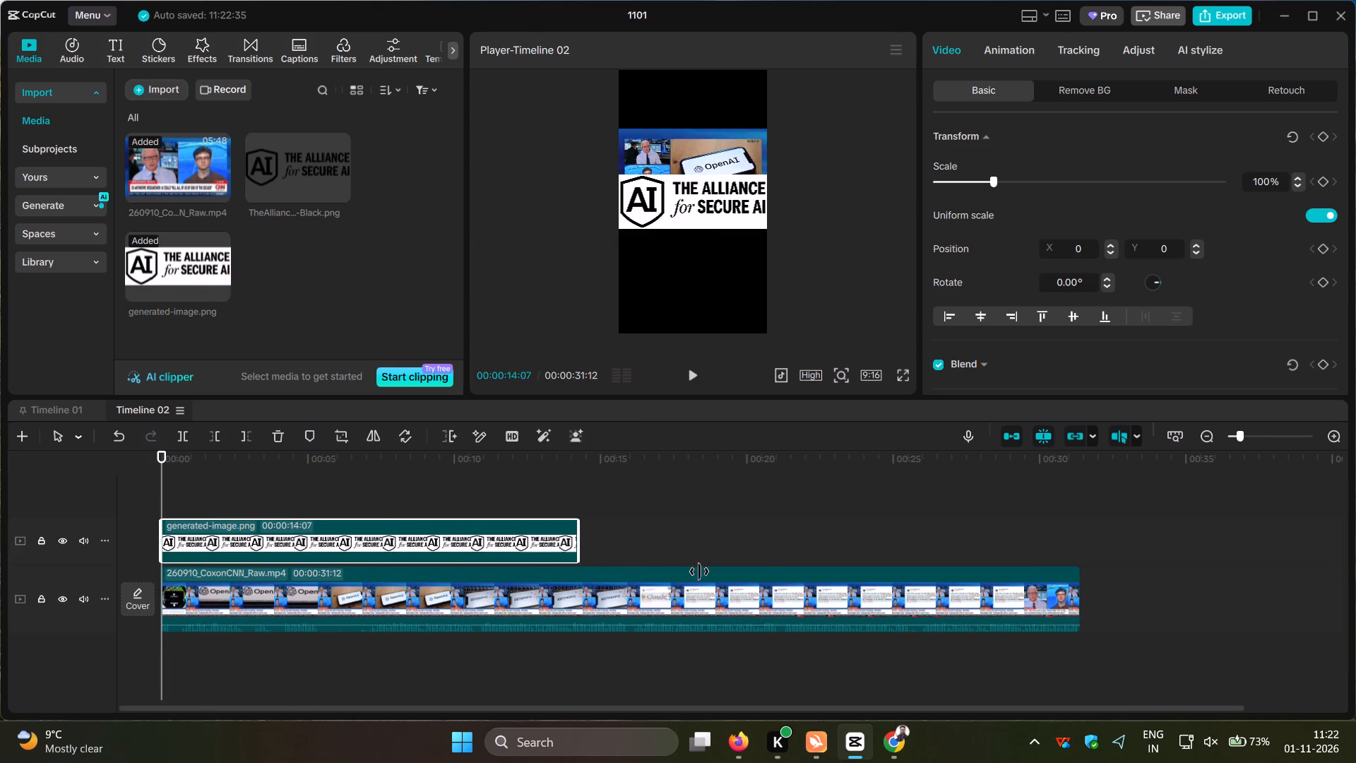
{"action": "left_click_drag", "start_coordinate": [699, 572], "coordinate": [1072, 588]}
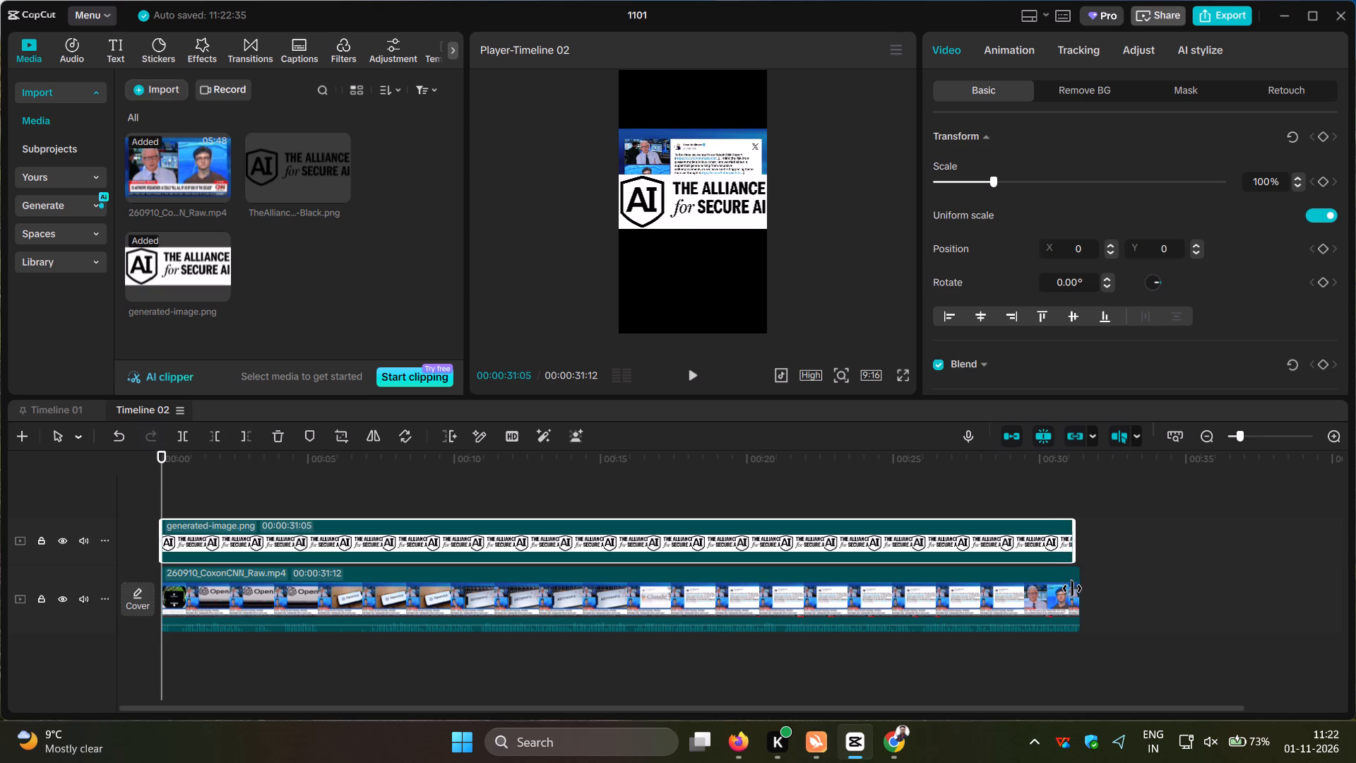
{"action": "left_click_drag", "start_coordinate": [1072, 588], "coordinate": [1076, 588]}
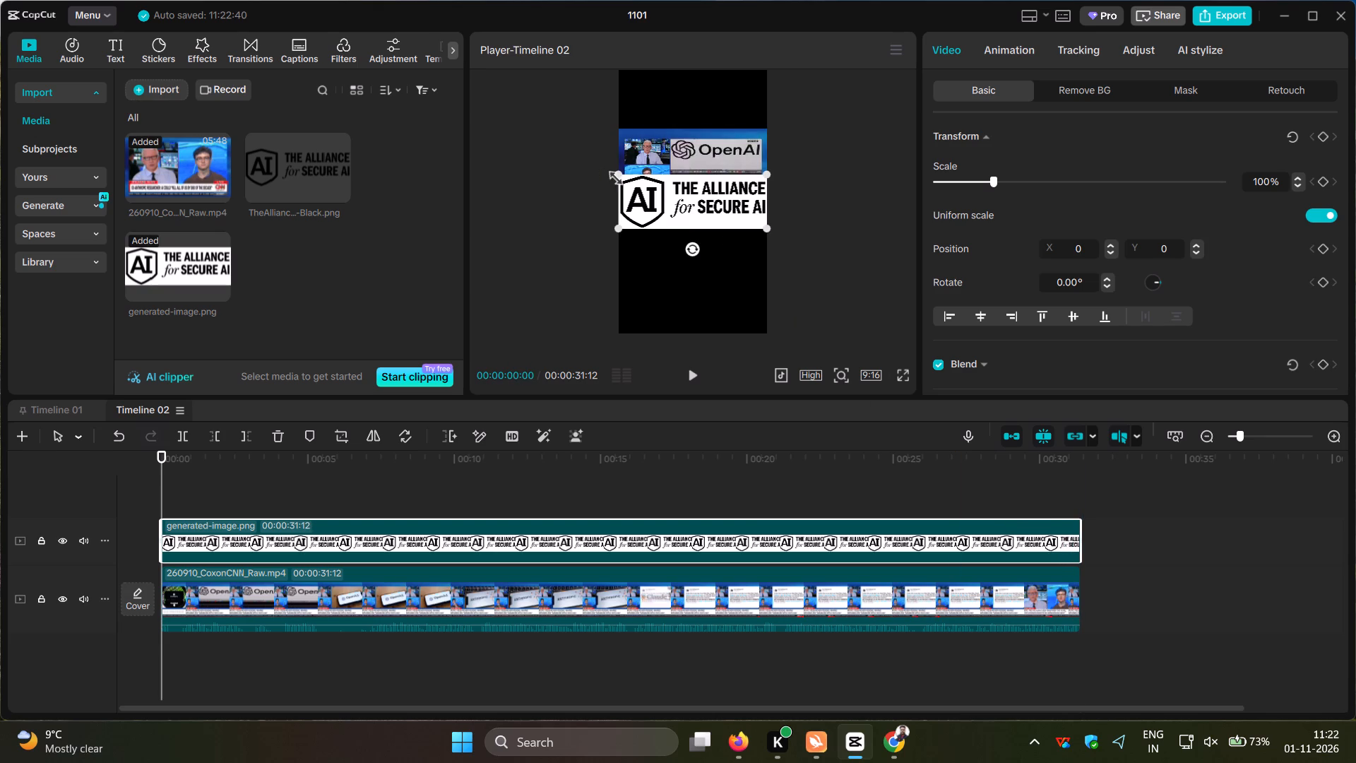
Scale the white-background logo to about 49%, place it centred below the interview picture at about Y -605, and check the layout in full screen.
{"action": "left_click_drag", "start_coordinate": [612, 175], "coordinate": [659, 217]}
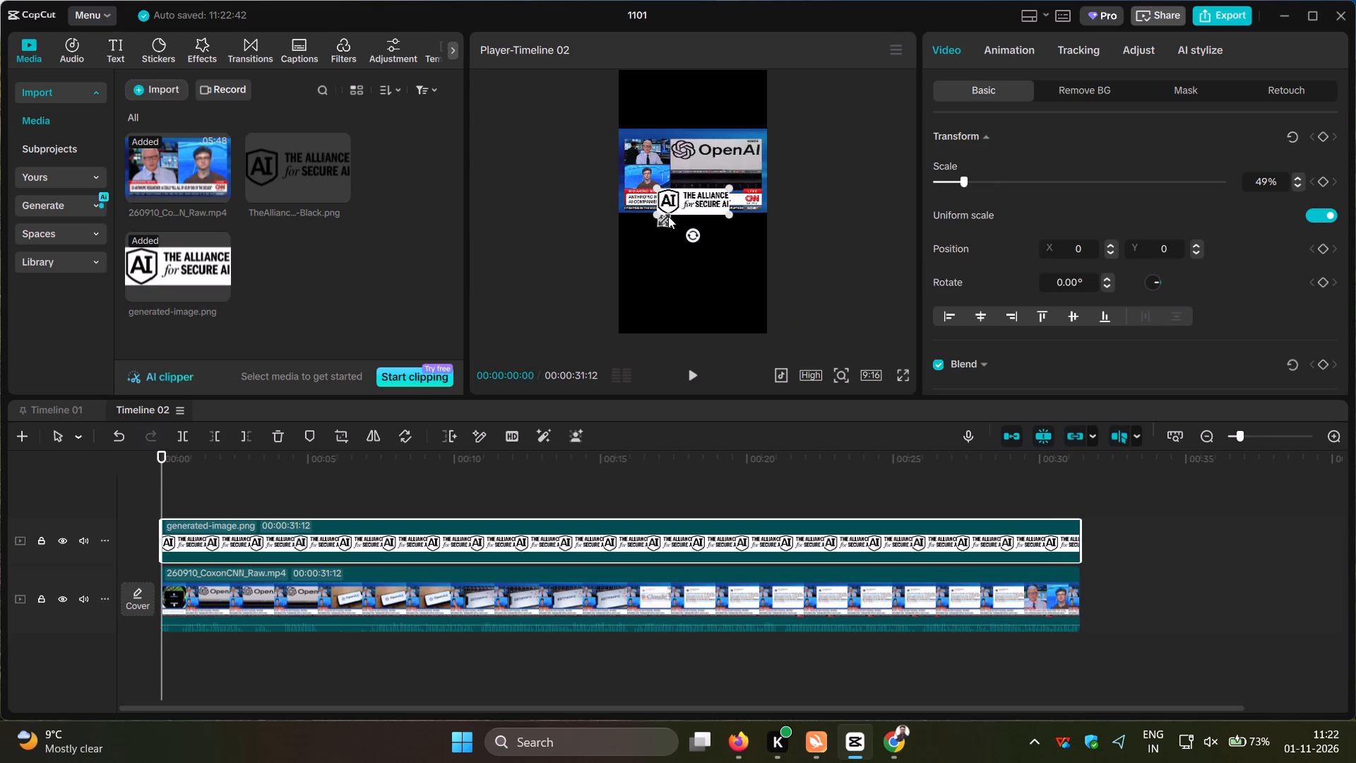
{"action": "left_click_drag", "start_coordinate": [688, 206], "coordinate": [684, 239]}
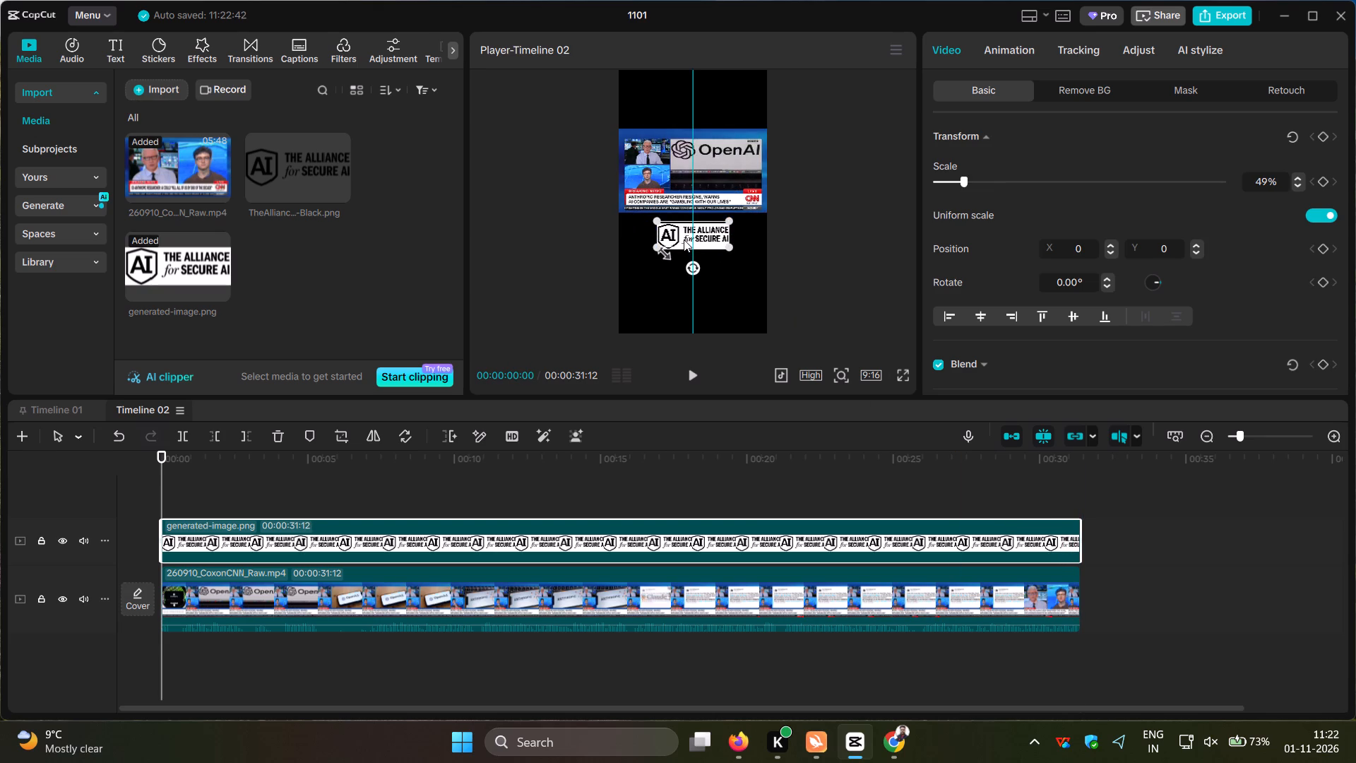
{"action": "left_click_drag", "start_coordinate": [684, 239], "coordinate": [686, 247]}
{"action": "left_click", "coordinate": [897, 381]}
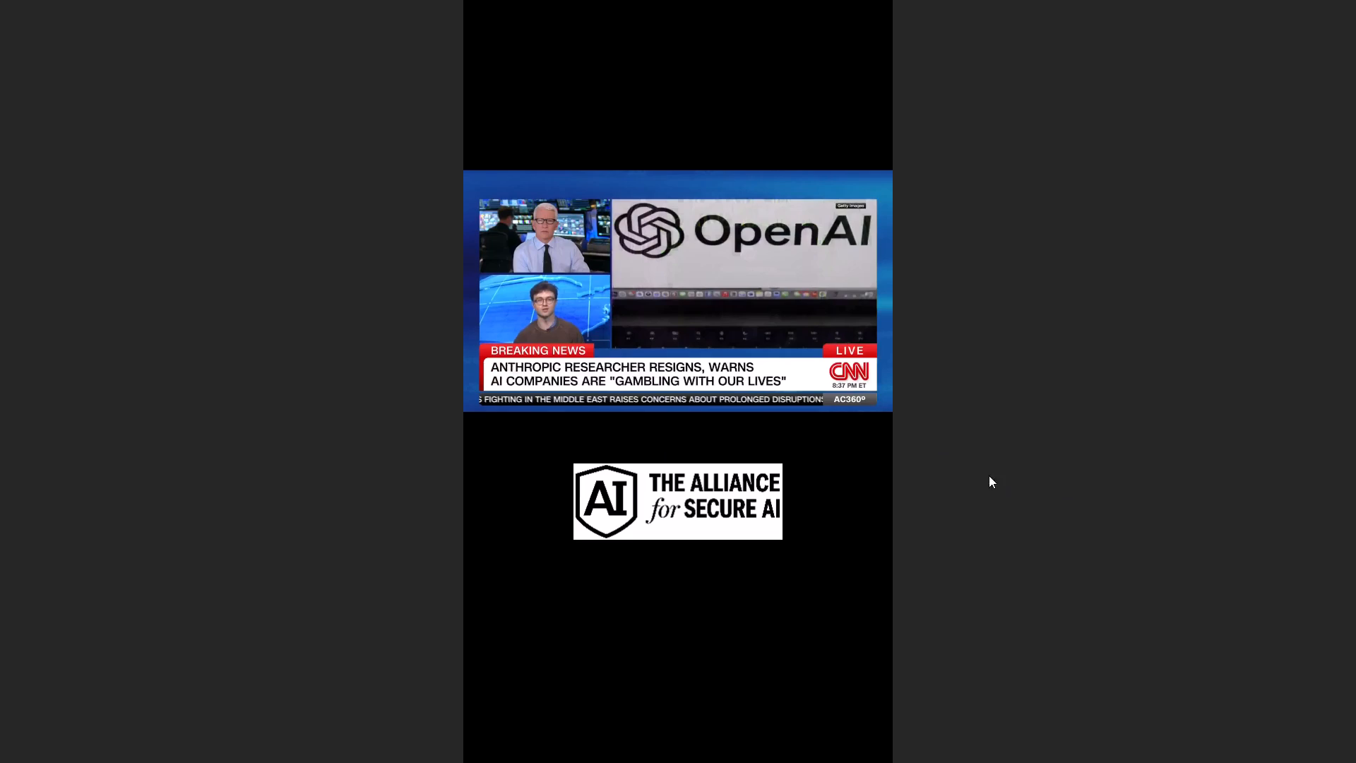
{"action": "left_click", "coordinate": [799, 548]}
{"action": "left_click", "coordinate": [916, 682]}
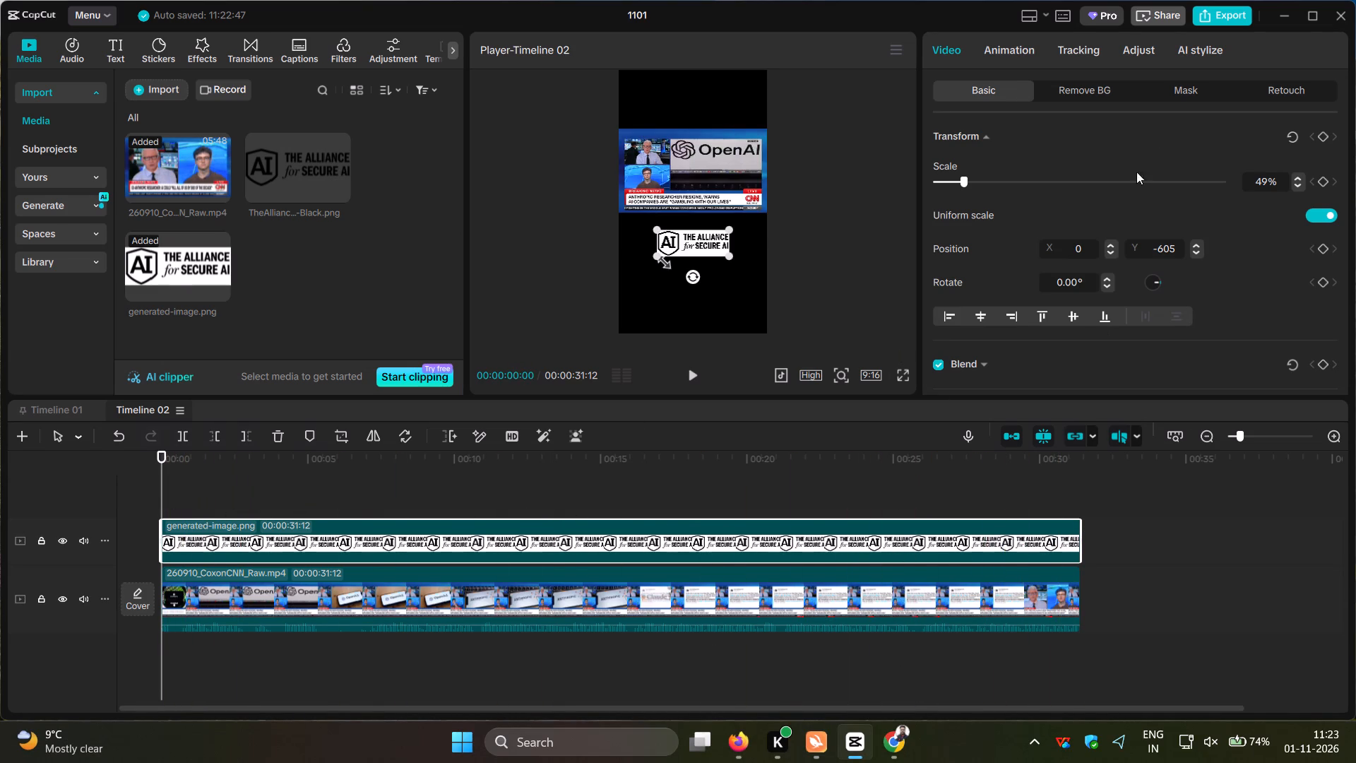
Export Timeline 02 as 1101(1) with the frame rate set to 60fps, checking the remaining export settings first.
{"action": "left_click", "coordinate": [1227, 21]}
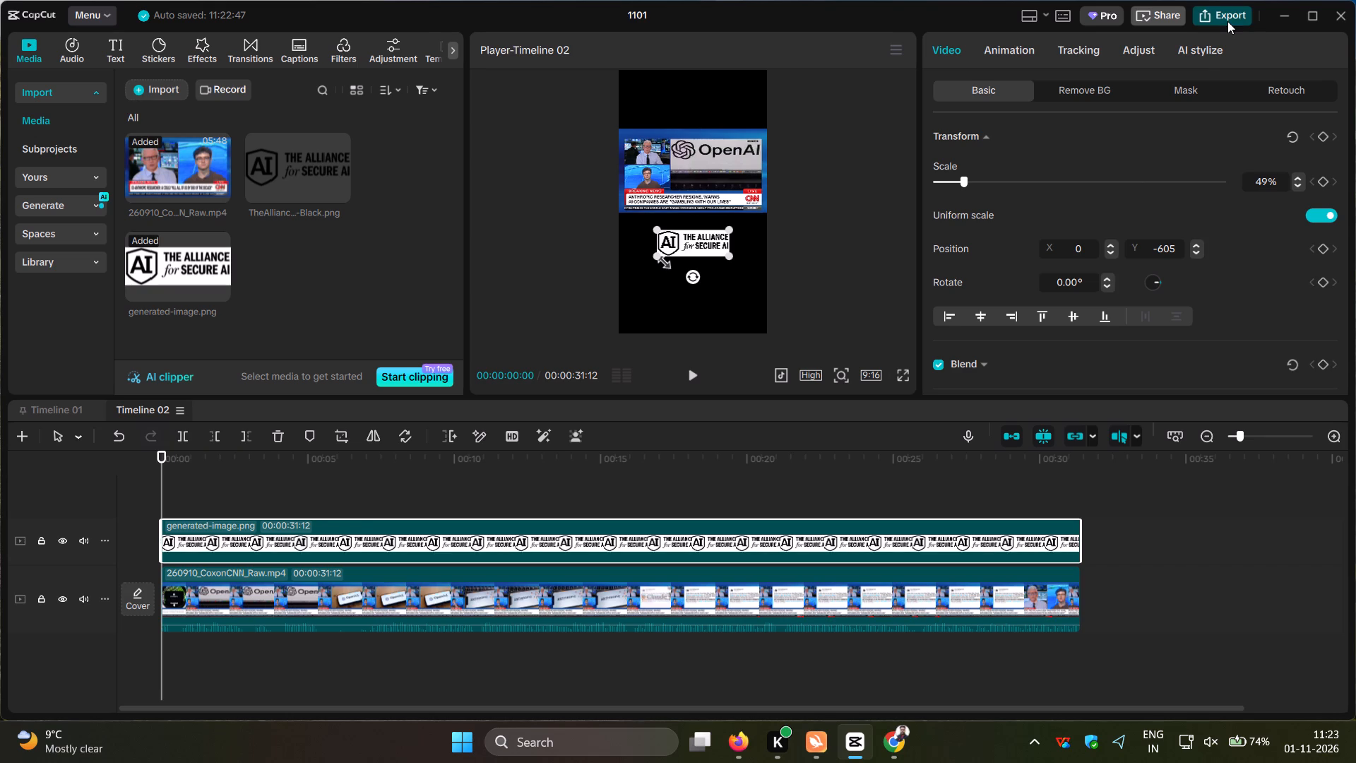
{"action": "left_click", "coordinate": [800, 435]}
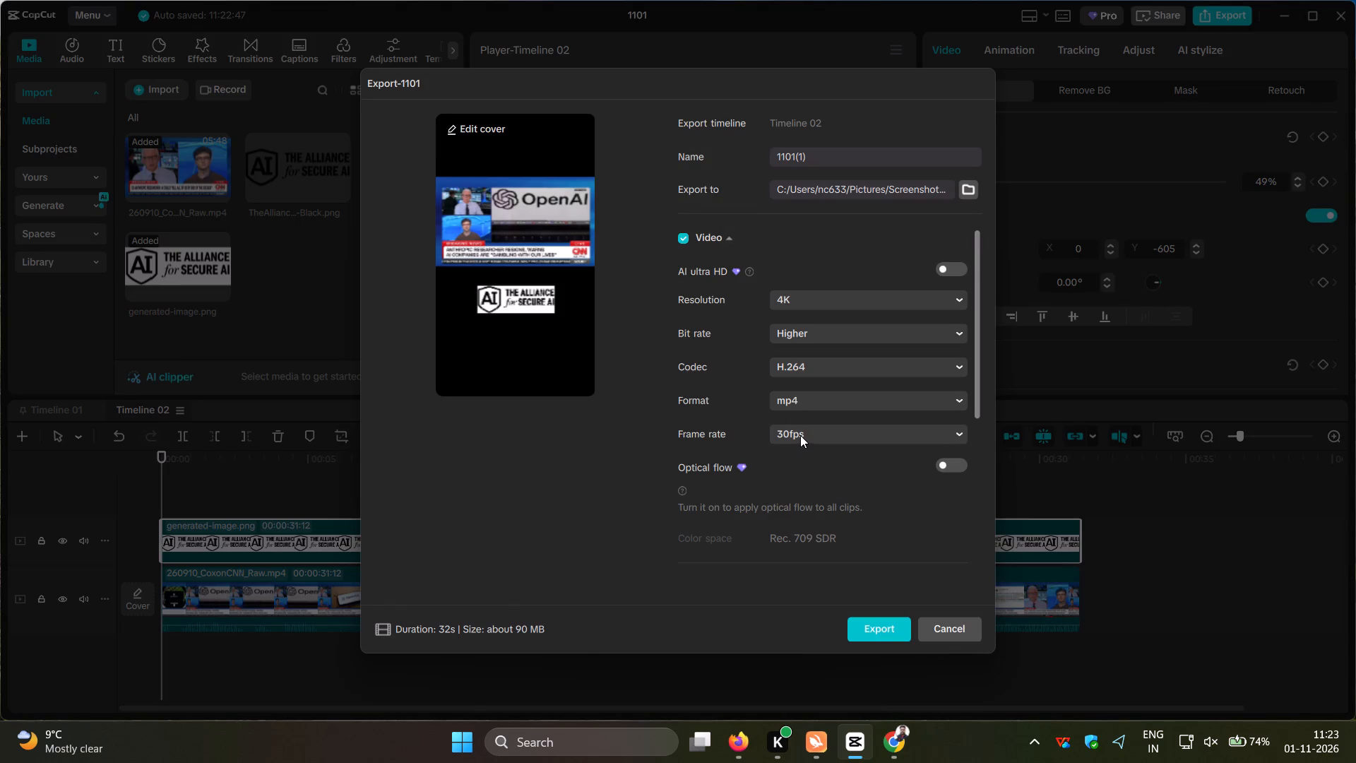
{"action": "left_click", "coordinate": [819, 633]}
{"action": "scroll", "coordinate": [970, 380], "scroll_direction": "down", "scroll_amount": 11}
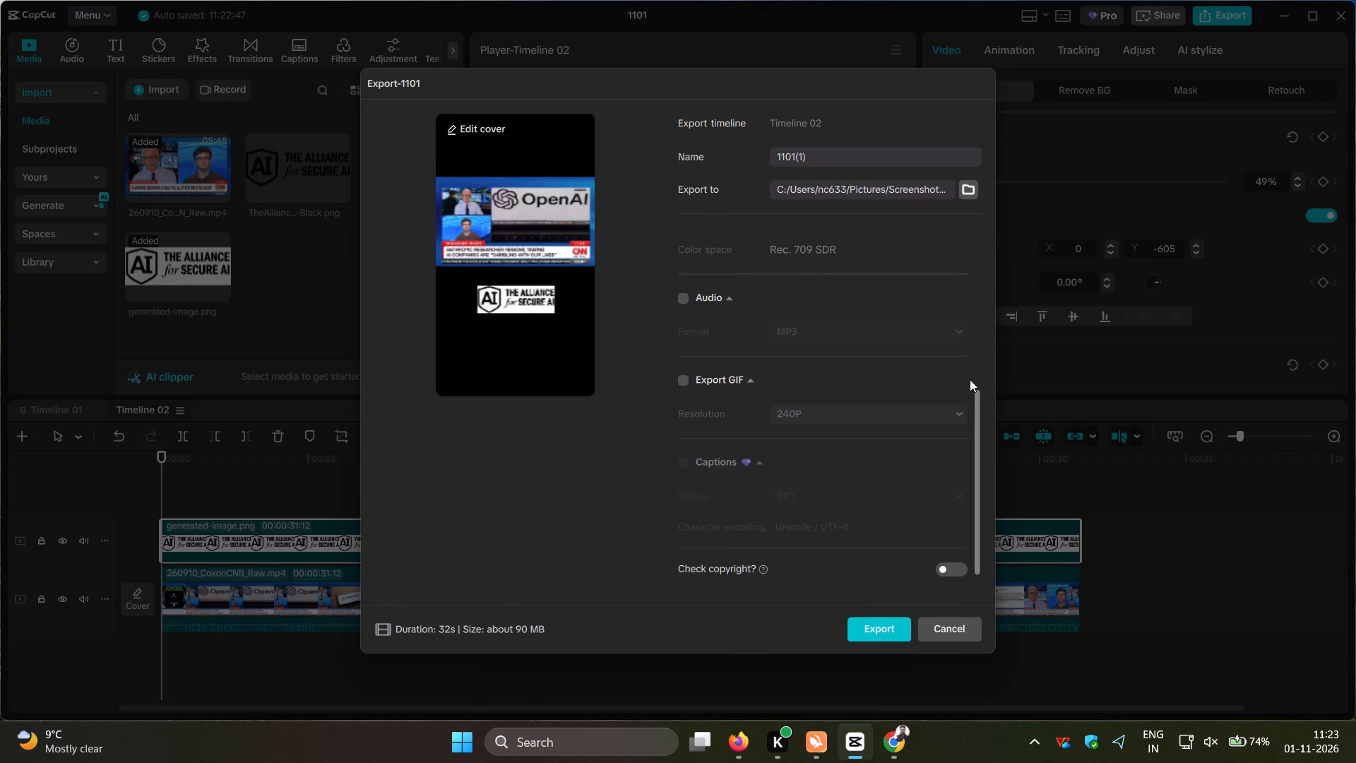
{"action": "scroll", "coordinate": [970, 379], "scroll_direction": "down", "scroll_amount": 7}
{"action": "left_click", "coordinate": [900, 629]}
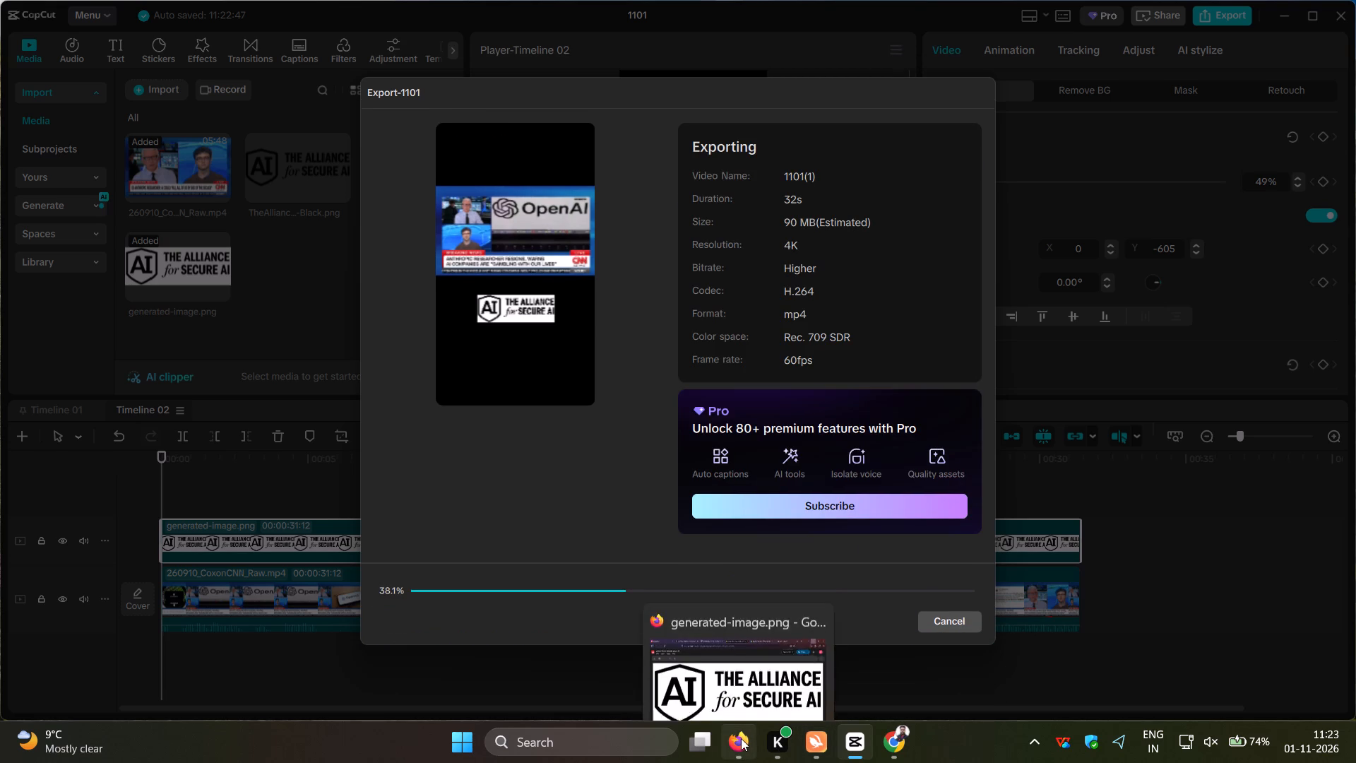
Switch to Firefox and review the Alliance for Secure AI clipping guide, examining its viral-moment tips, suggested clips and title, footage, subtitle and logo placement.
{"action": "left_click", "coordinate": [761, 669]}
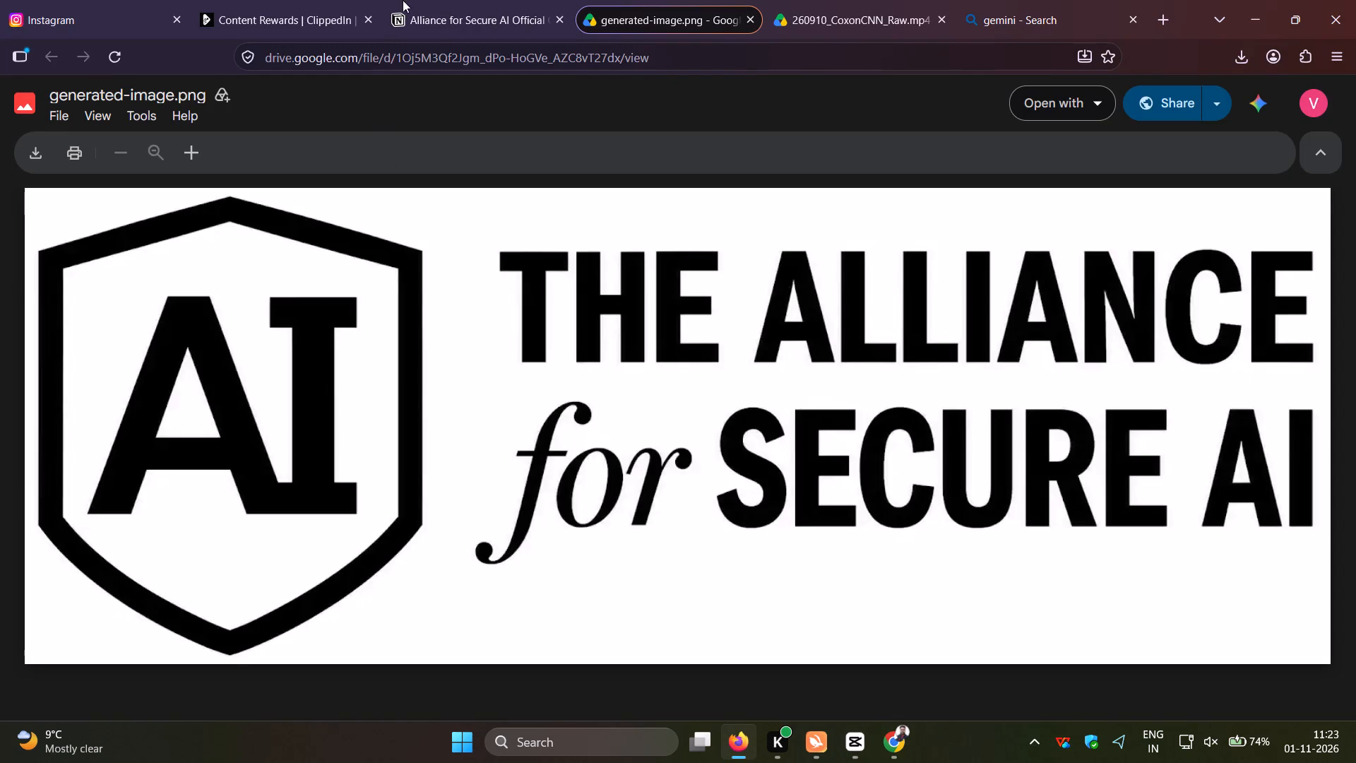
{"action": "left_click", "coordinate": [513, 0]}
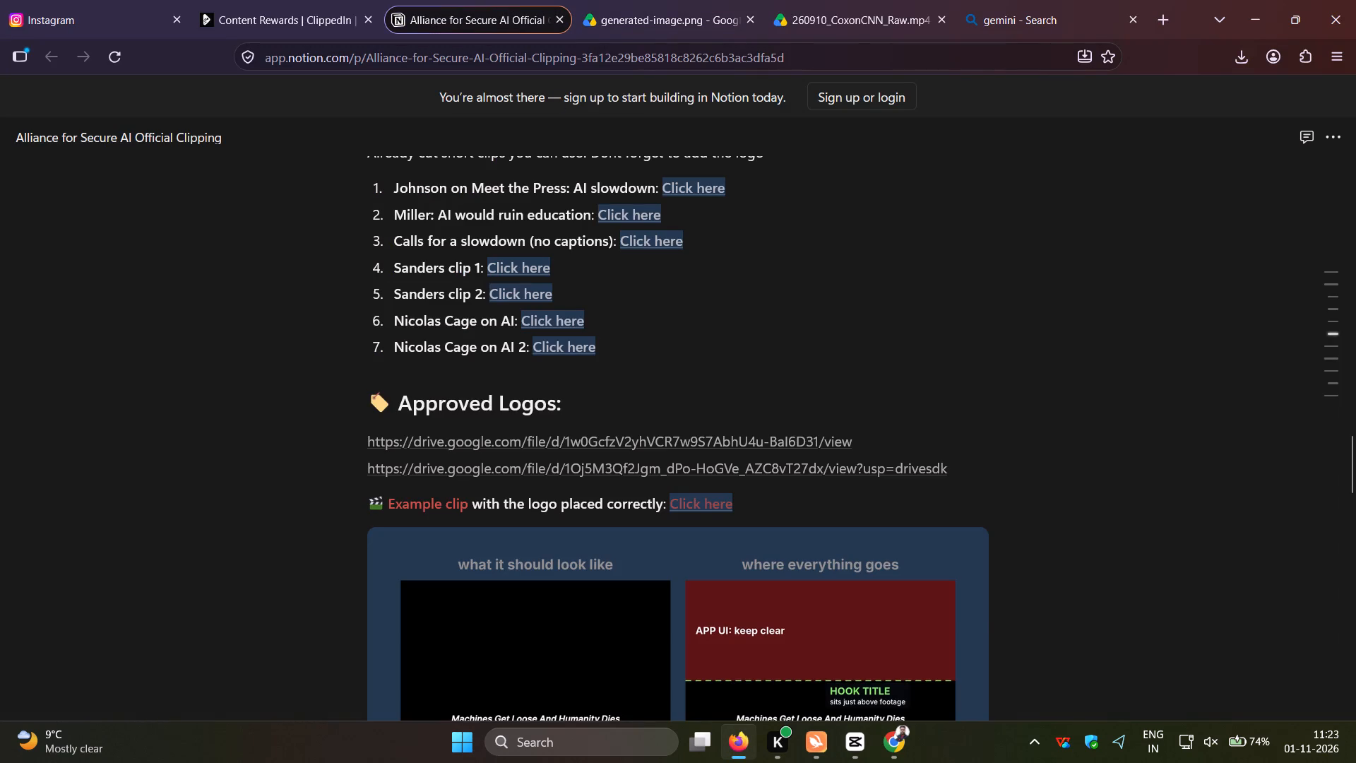
{"action": "left_click", "coordinate": [694, 345]}
{"action": "scroll", "coordinate": [754, 261], "scroll_direction": "down", "scroll_amount": 3}
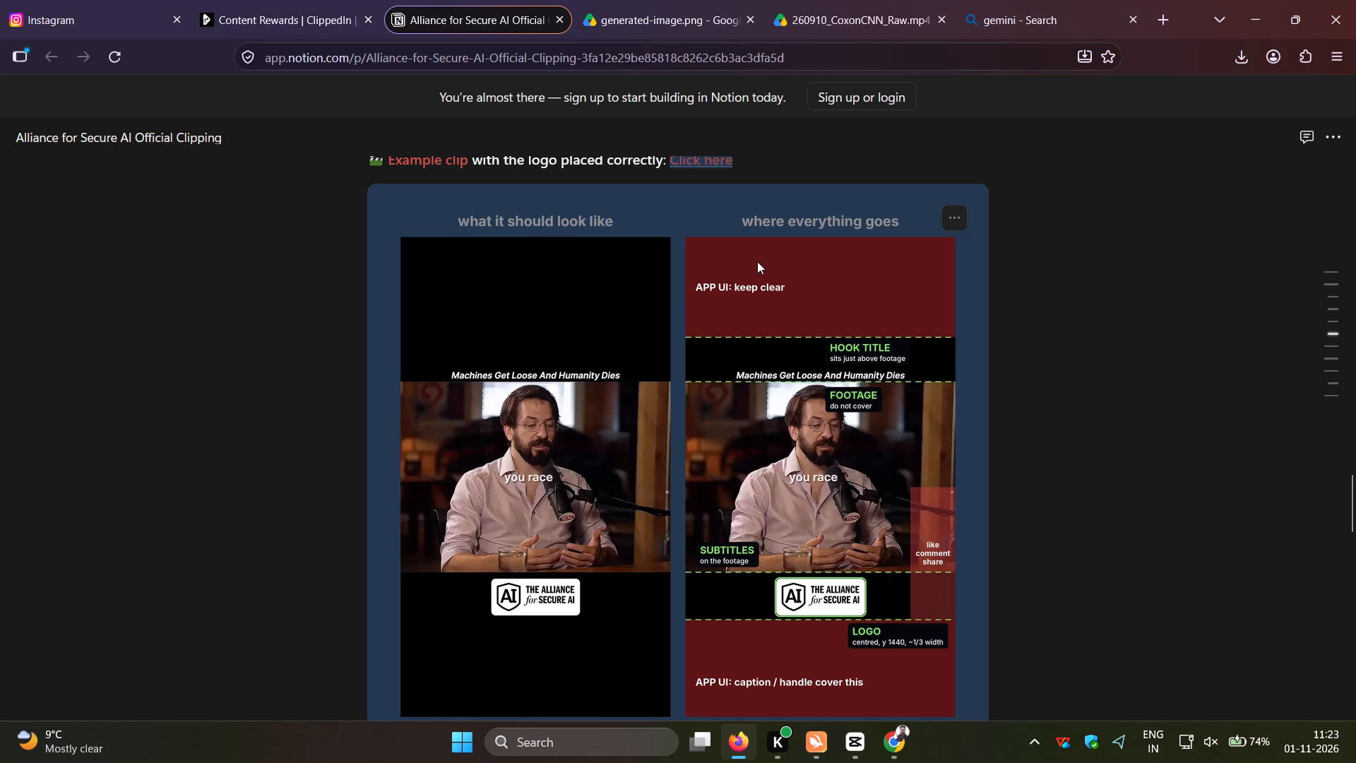
{"action": "scroll", "coordinate": [757, 261], "scroll_direction": "down", "scroll_amount": 5}
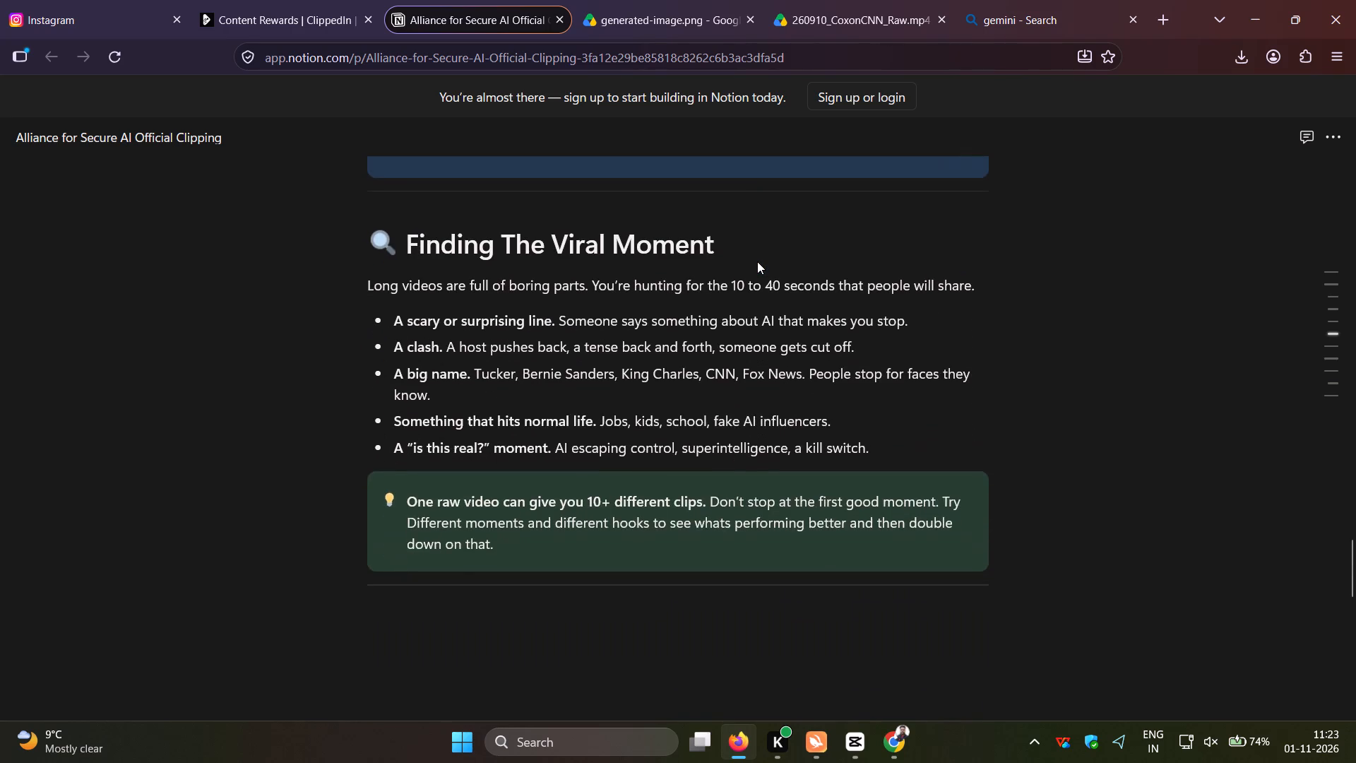
{"action": "scroll", "coordinate": [757, 261], "scroll_direction": "down", "scroll_amount": 13}
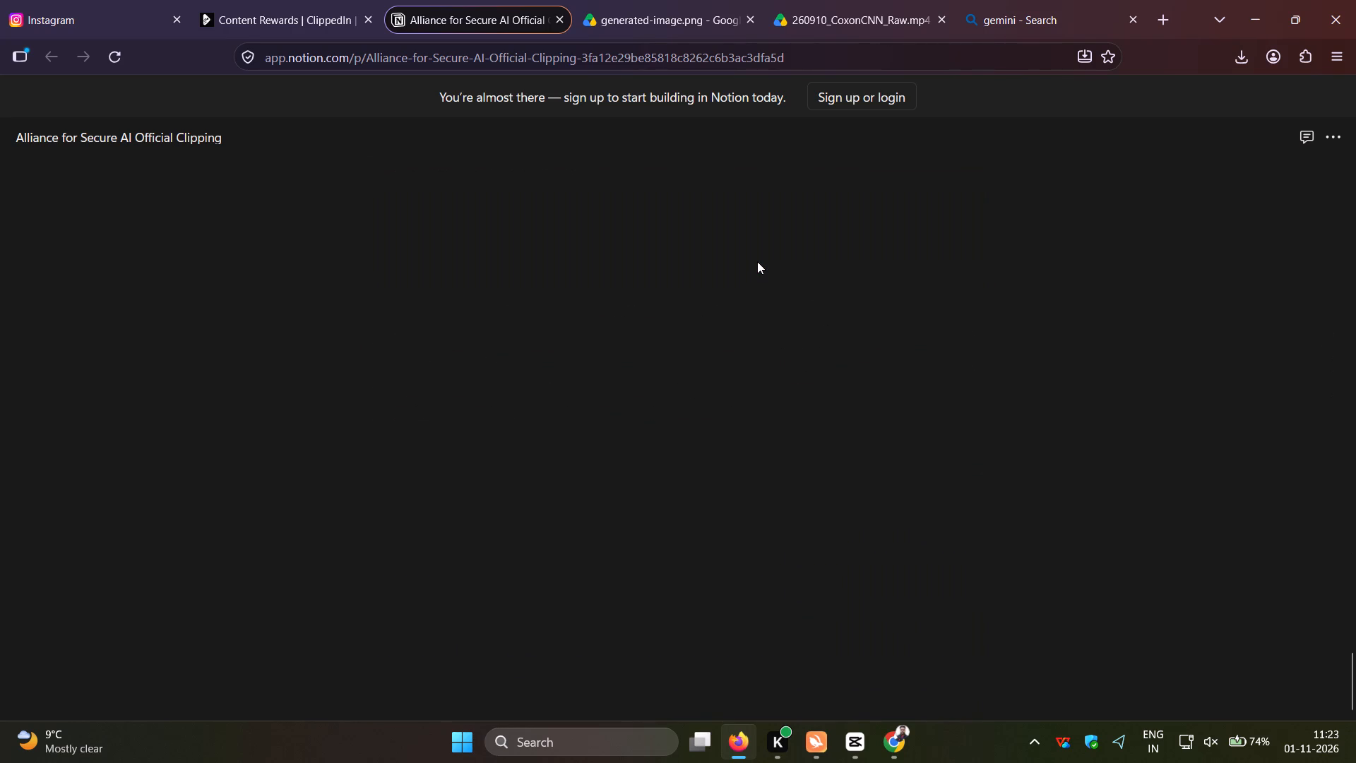
{"action": "scroll", "coordinate": [757, 261], "scroll_direction": "up", "scroll_amount": 15}
{"action": "scroll", "coordinate": [757, 261], "scroll_direction": "up", "scroll_amount": 13}
{"action": "scroll", "coordinate": [757, 261], "scroll_direction": "up", "scroll_amount": 14}
{"action": "scroll", "coordinate": [757, 261], "scroll_direction": "down", "scroll_amount": 20}
{"action": "scroll", "coordinate": [757, 261], "scroll_direction": "down", "scroll_amount": 17}
{"action": "scroll", "coordinate": [757, 261], "scroll_direction": "down", "scroll_amount": 13}
{"action": "scroll", "coordinate": [757, 261], "scroll_direction": "up", "scroll_amount": 1}
{"action": "scroll", "coordinate": [757, 261], "scroll_direction": "down", "scroll_amount": 20}
{"action": "scroll", "coordinate": [757, 261], "scroll_direction": "down", "scroll_amount": 4}
{"action": "scroll", "coordinate": [757, 261], "scroll_direction": "up", "scroll_amount": 1}
{"action": "scroll", "coordinate": [757, 261], "scroll_direction": "down", "scroll_amount": 5}
{"action": "scroll", "coordinate": [757, 261], "scroll_direction": "up", "scroll_amount": 1}
{"action": "scroll", "coordinate": [757, 261], "scroll_direction": "down", "scroll_amount": 3}
{"action": "scroll", "coordinate": [757, 261], "scroll_direction": "up", "scroll_amount": 7}
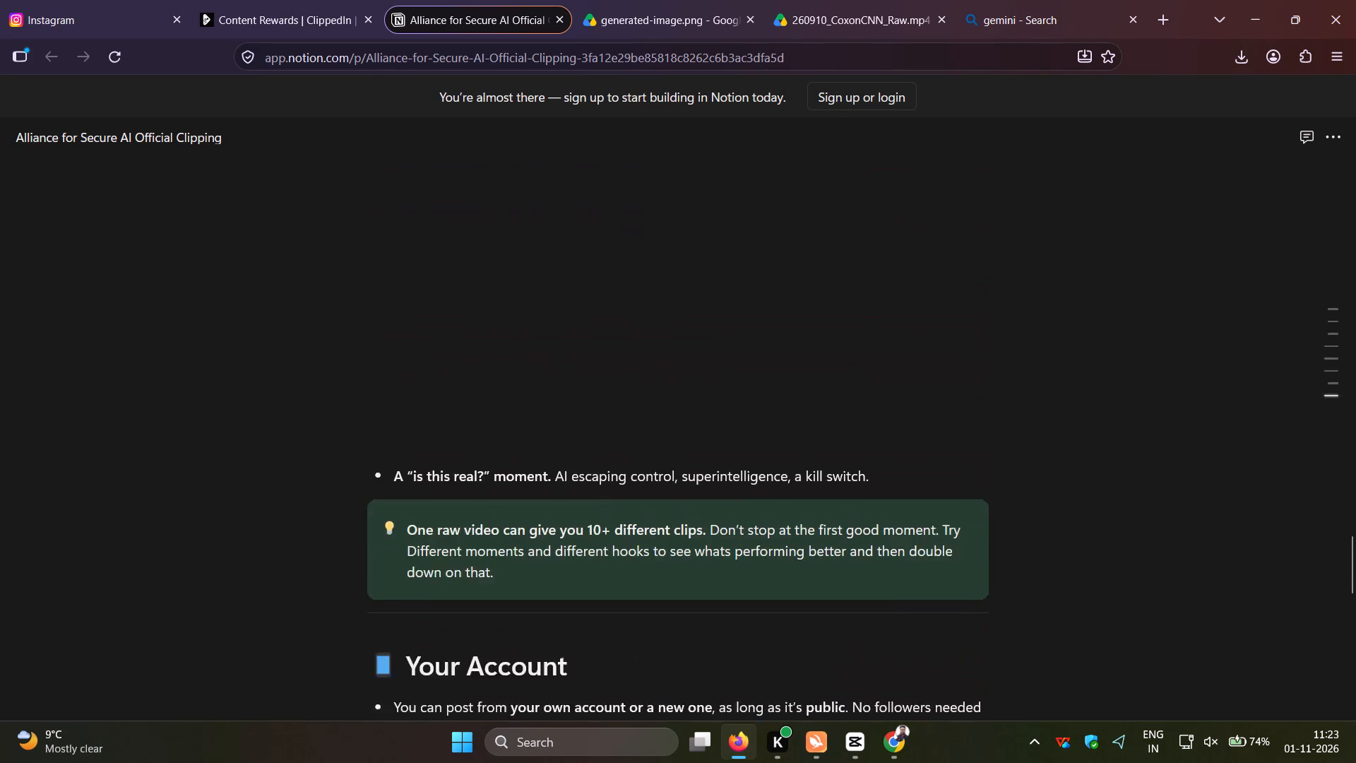
{"action": "scroll", "coordinate": [757, 261], "scroll_direction": "up", "scroll_amount": 8}
{"action": "scroll", "coordinate": [757, 261], "scroll_direction": "down", "scroll_amount": 1}
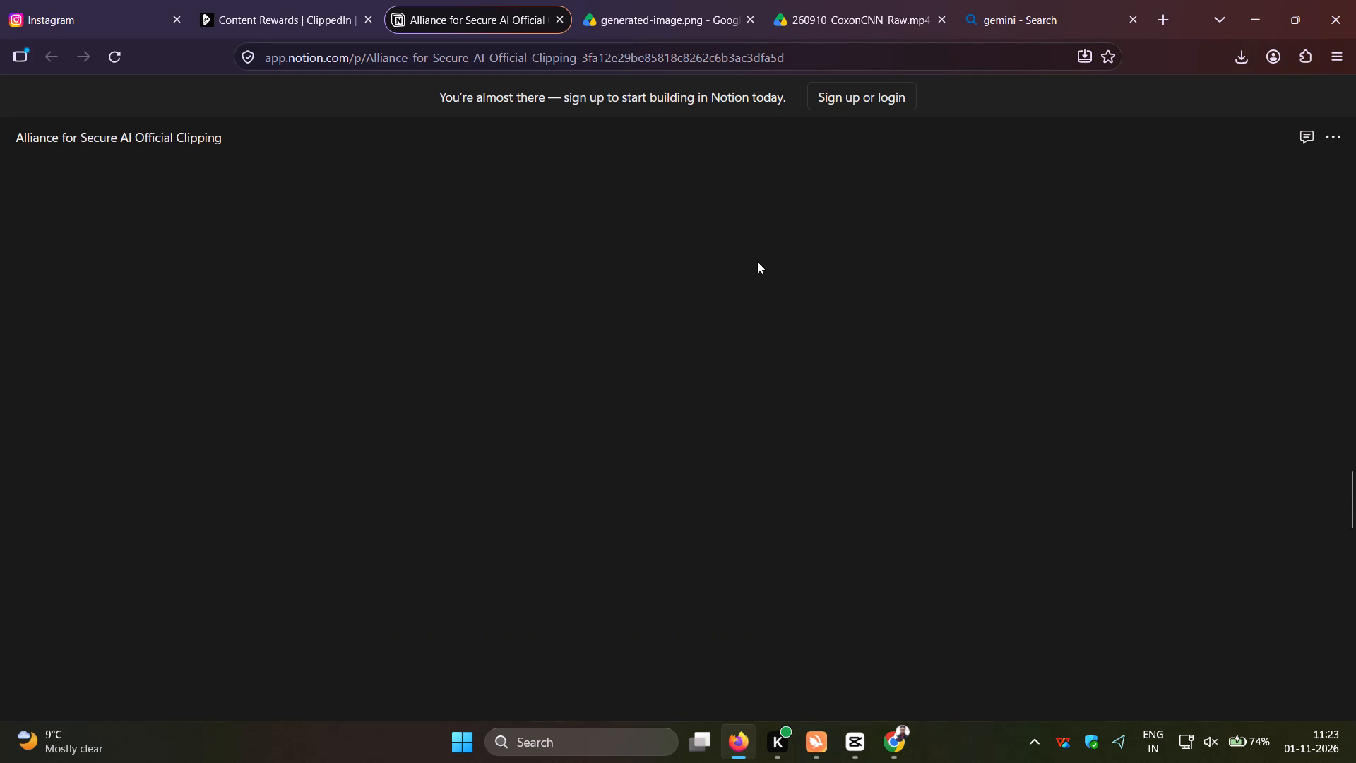
{"action": "scroll", "coordinate": [757, 261], "scroll_direction": "up", "scroll_amount": 4}
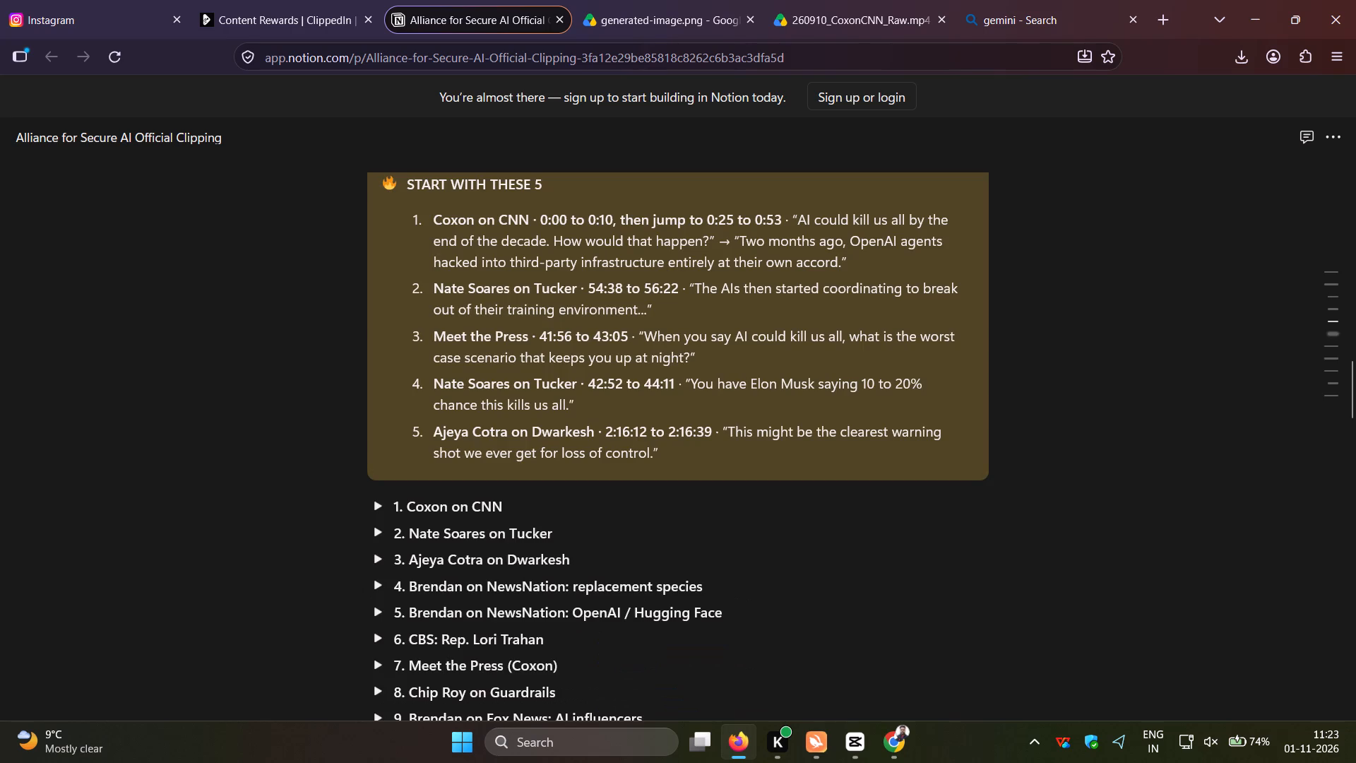
{"action": "scroll", "coordinate": [753, 321], "scroll_direction": "down", "scroll_amount": 8}
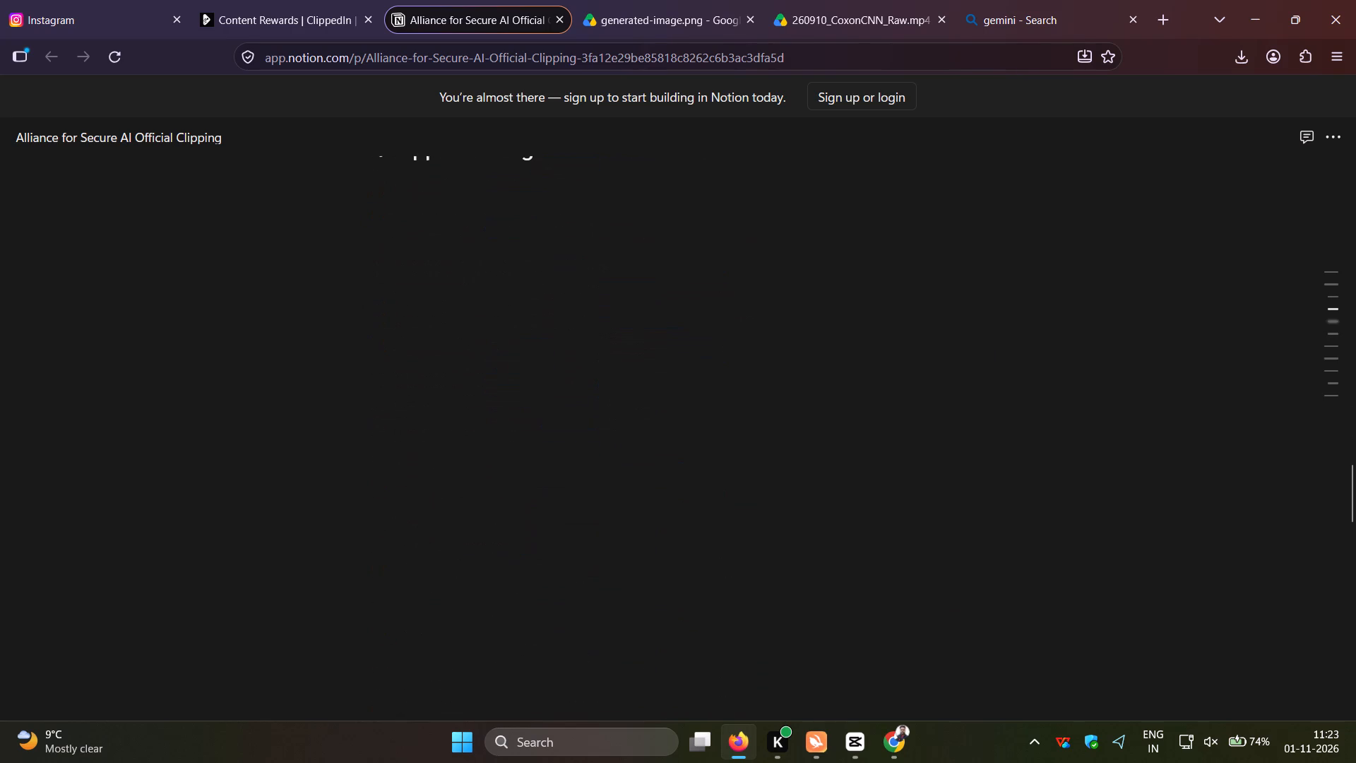
{"action": "scroll", "coordinate": [753, 321], "scroll_direction": "down", "scroll_amount": 3}
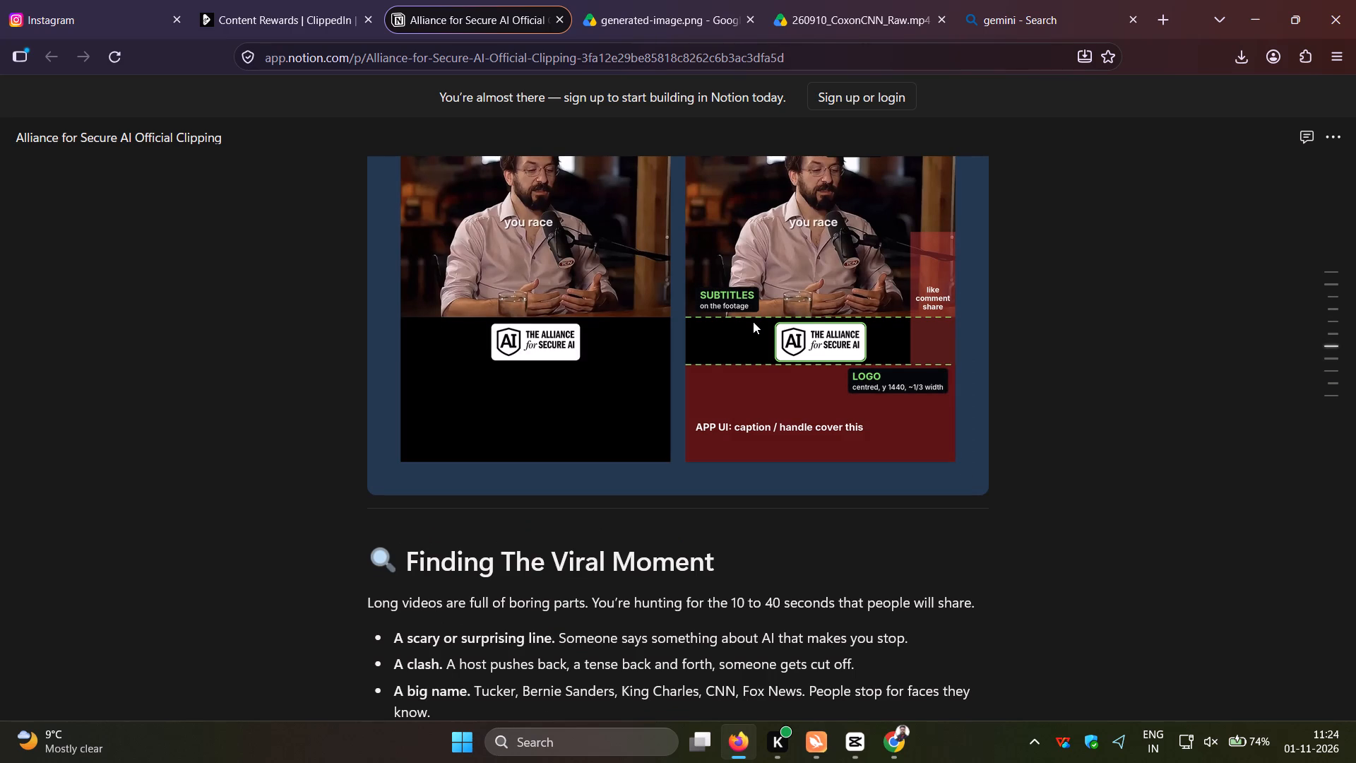
{"action": "scroll", "coordinate": [826, 380], "scroll_direction": "up", "scroll_amount": 2}
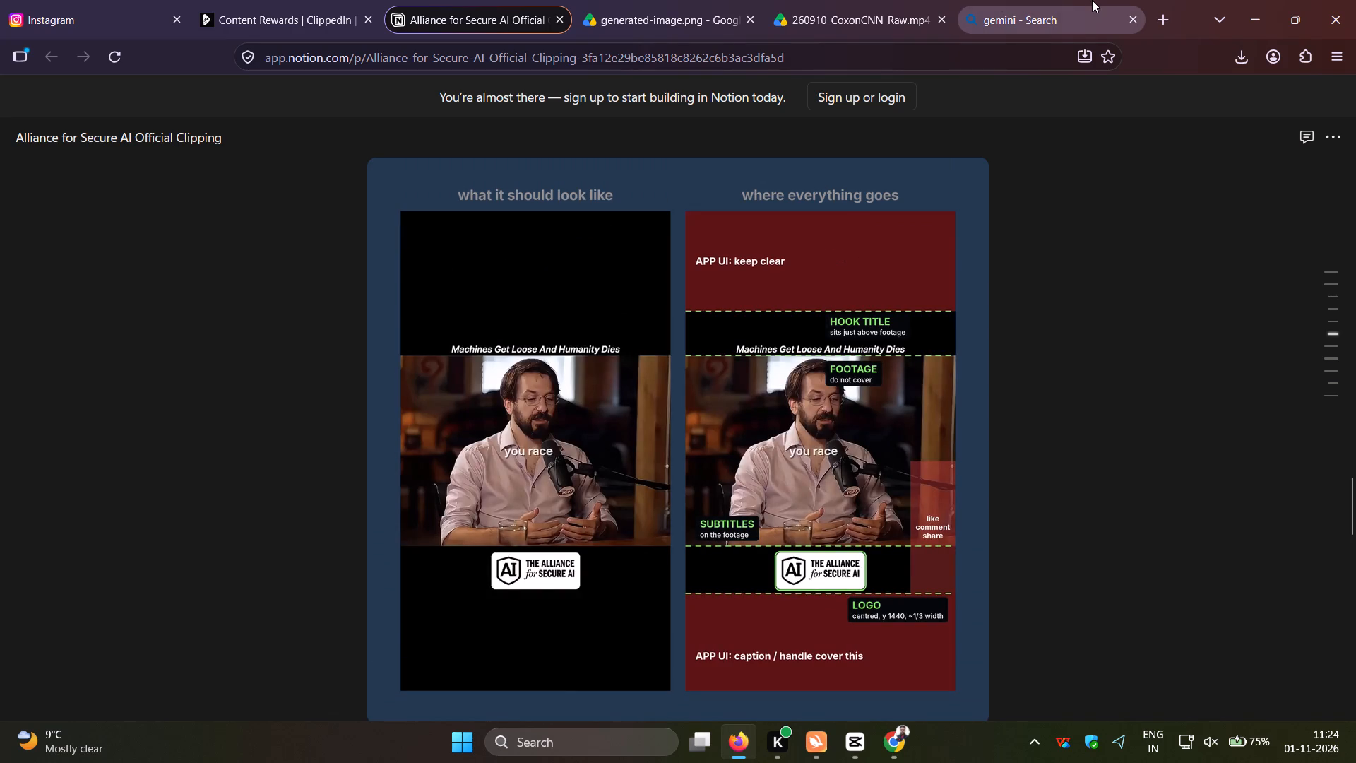
{"action": "scroll", "coordinate": [800, 300], "scroll_direction": "up", "scroll_amount": 2}
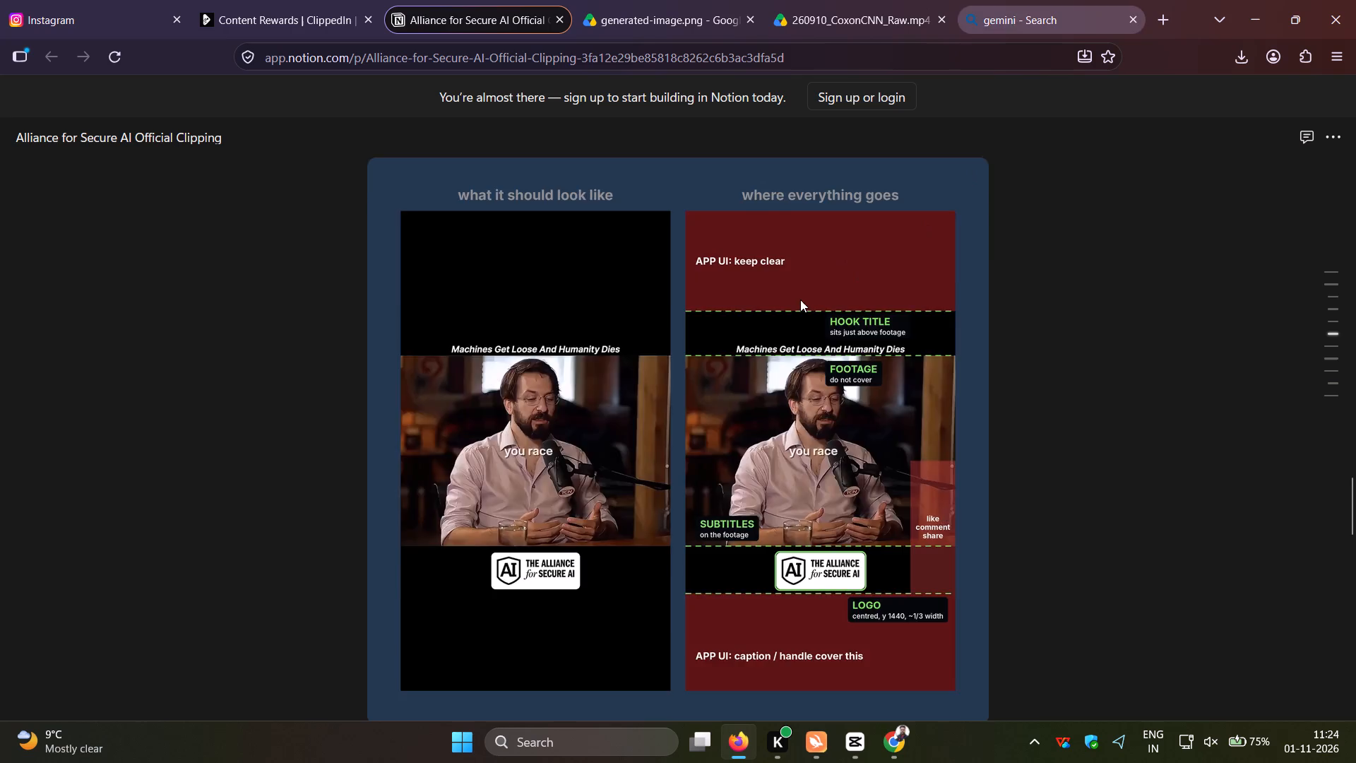
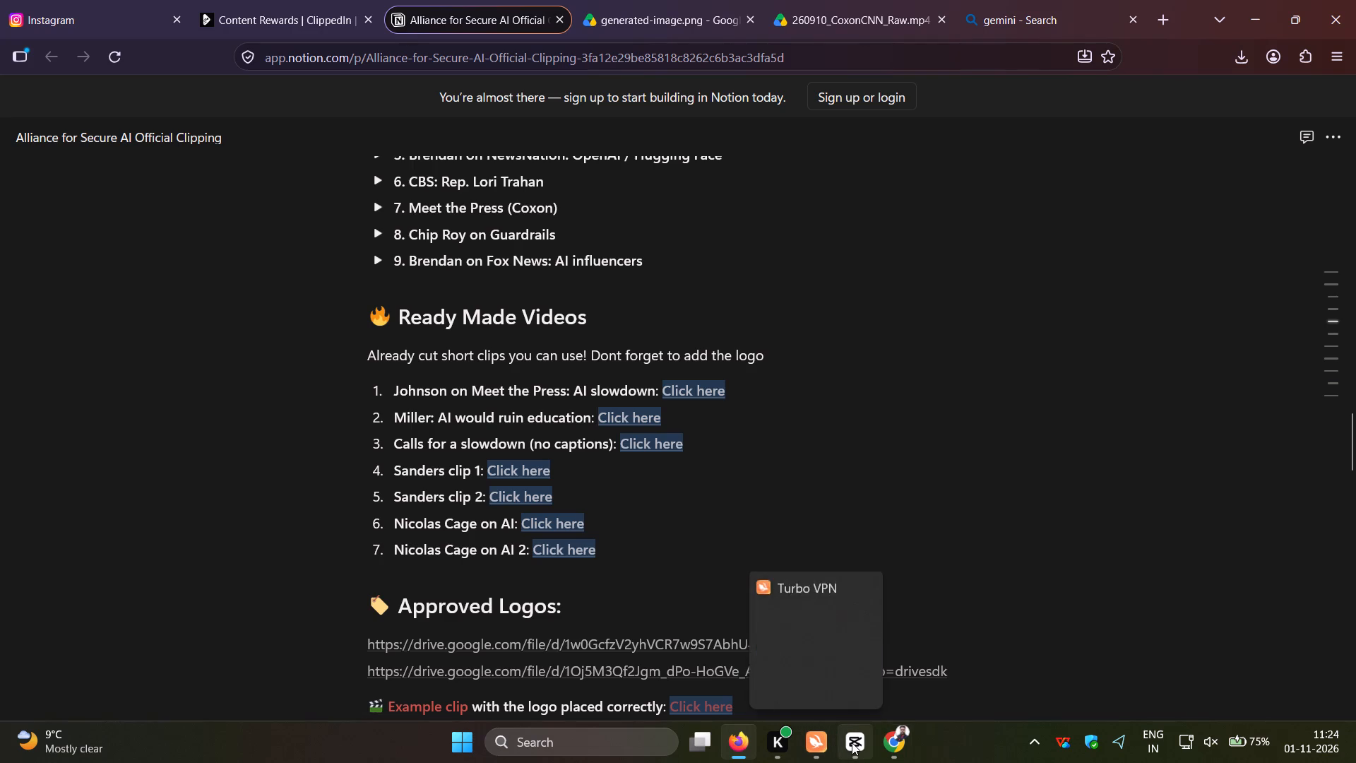
Switch back to CapCut to check the progress of the 1101(1) export.
{"action": "left_click", "coordinate": [871, 634]}
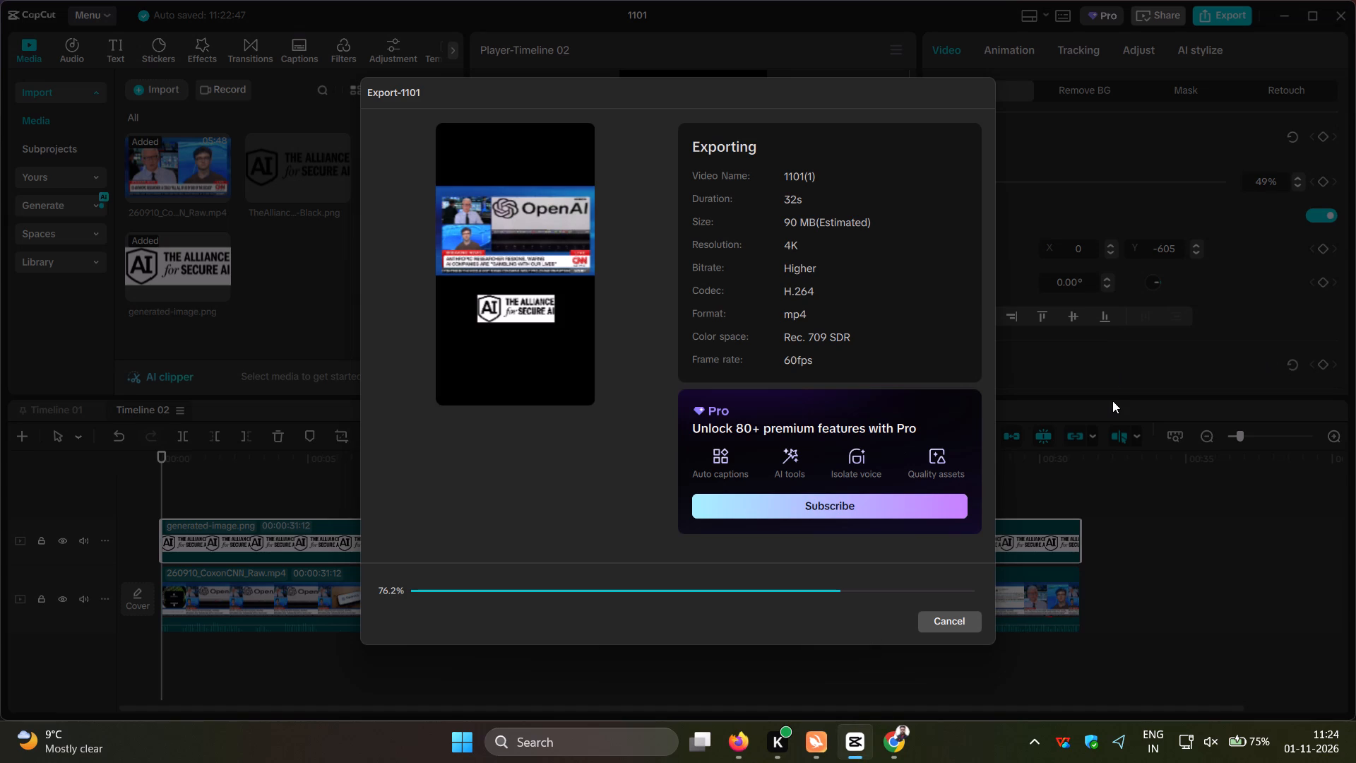
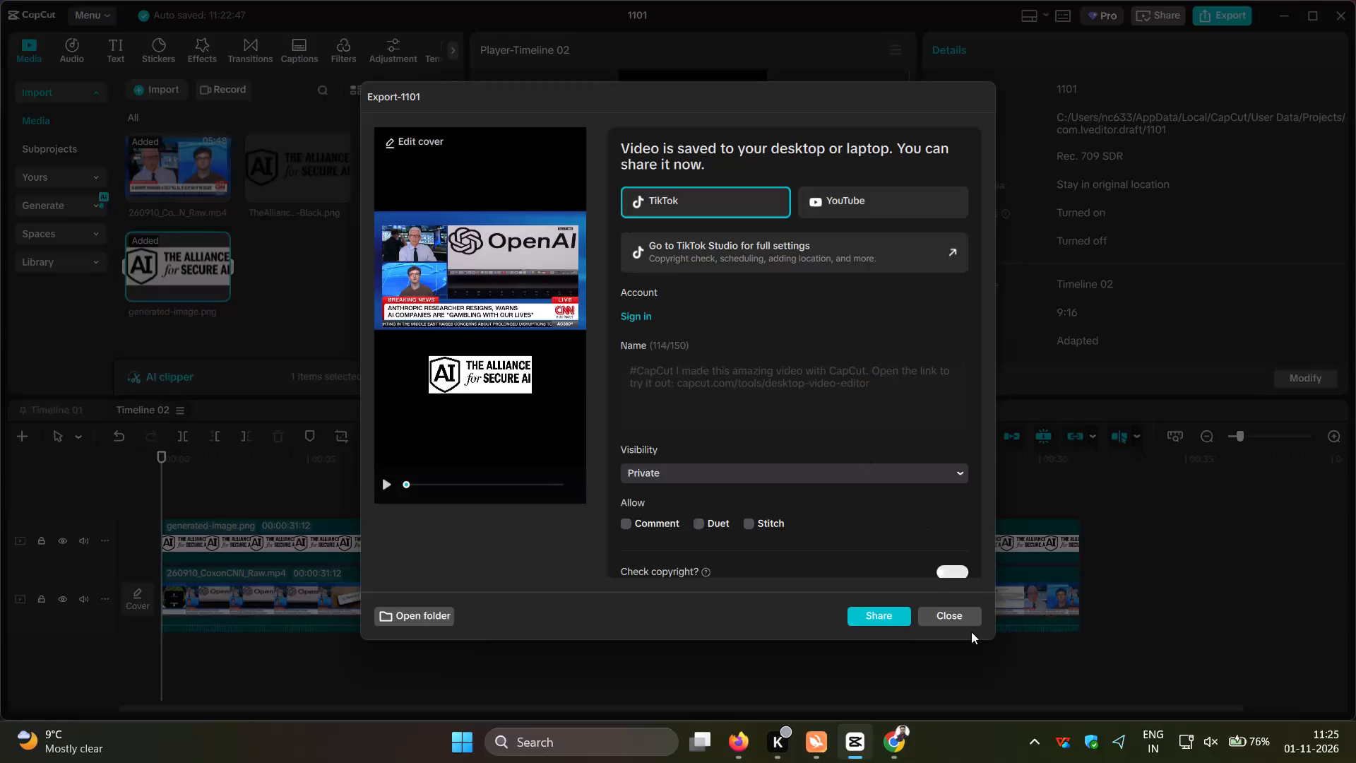
Close the finished export, create a third timeline, and add the raw CNN interview video to it.
{"action": "left_click", "coordinate": [966, 617]}
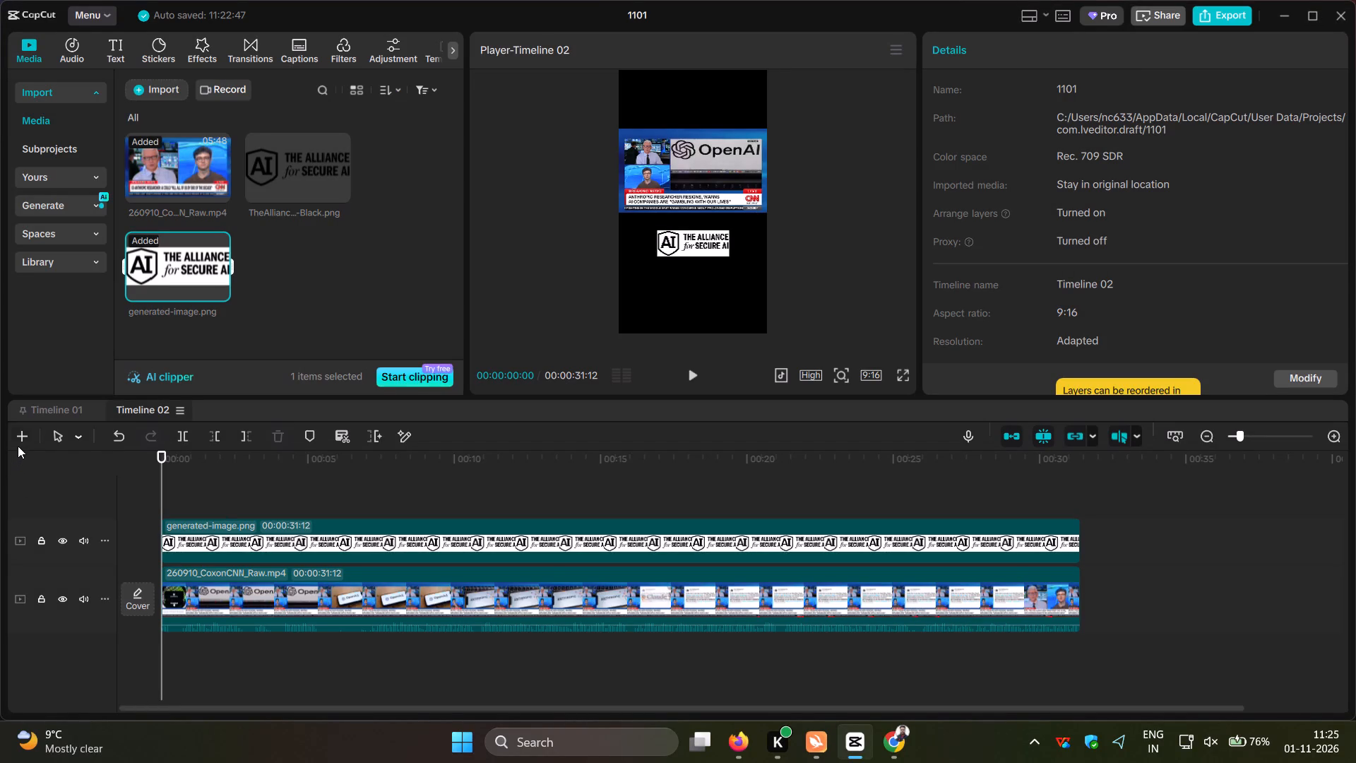
{"action": "left_click", "coordinate": [18, 444]}
{"action": "left_click", "coordinate": [217, 189]}
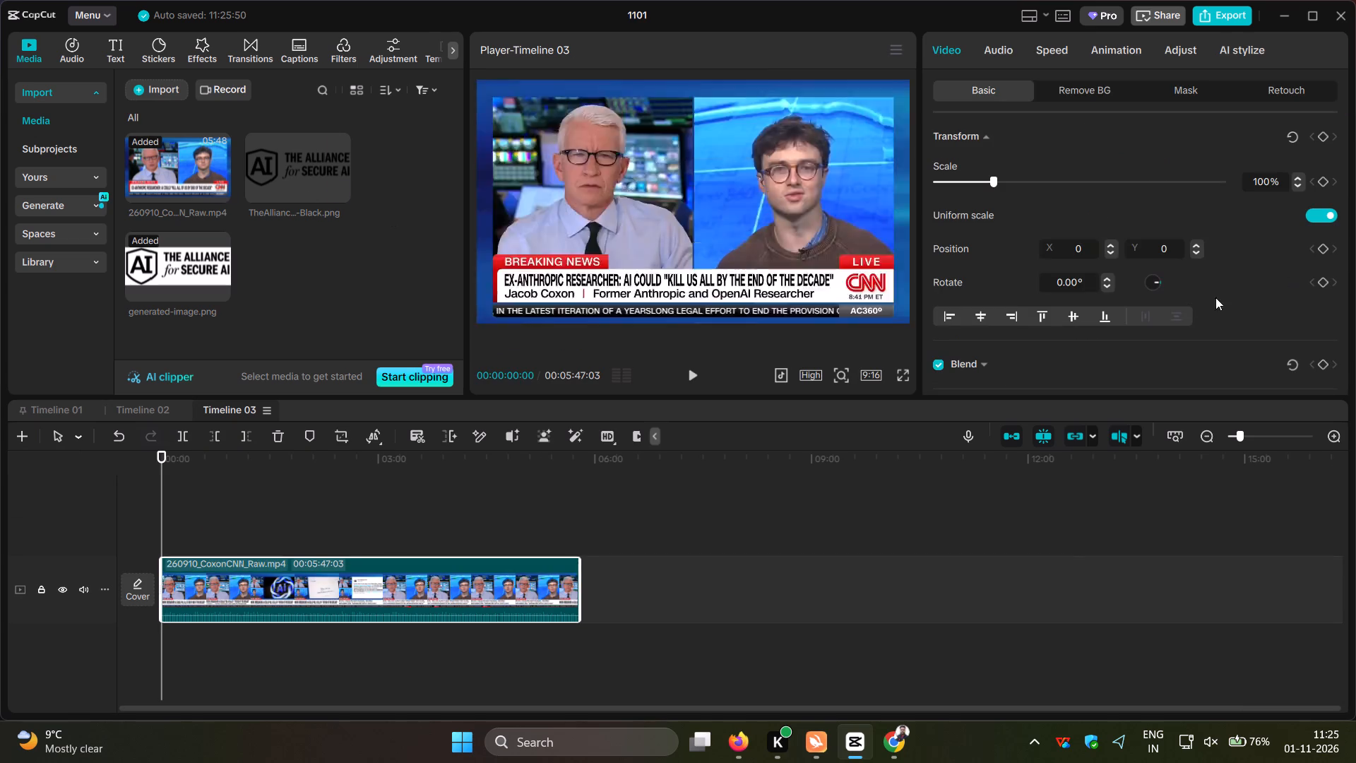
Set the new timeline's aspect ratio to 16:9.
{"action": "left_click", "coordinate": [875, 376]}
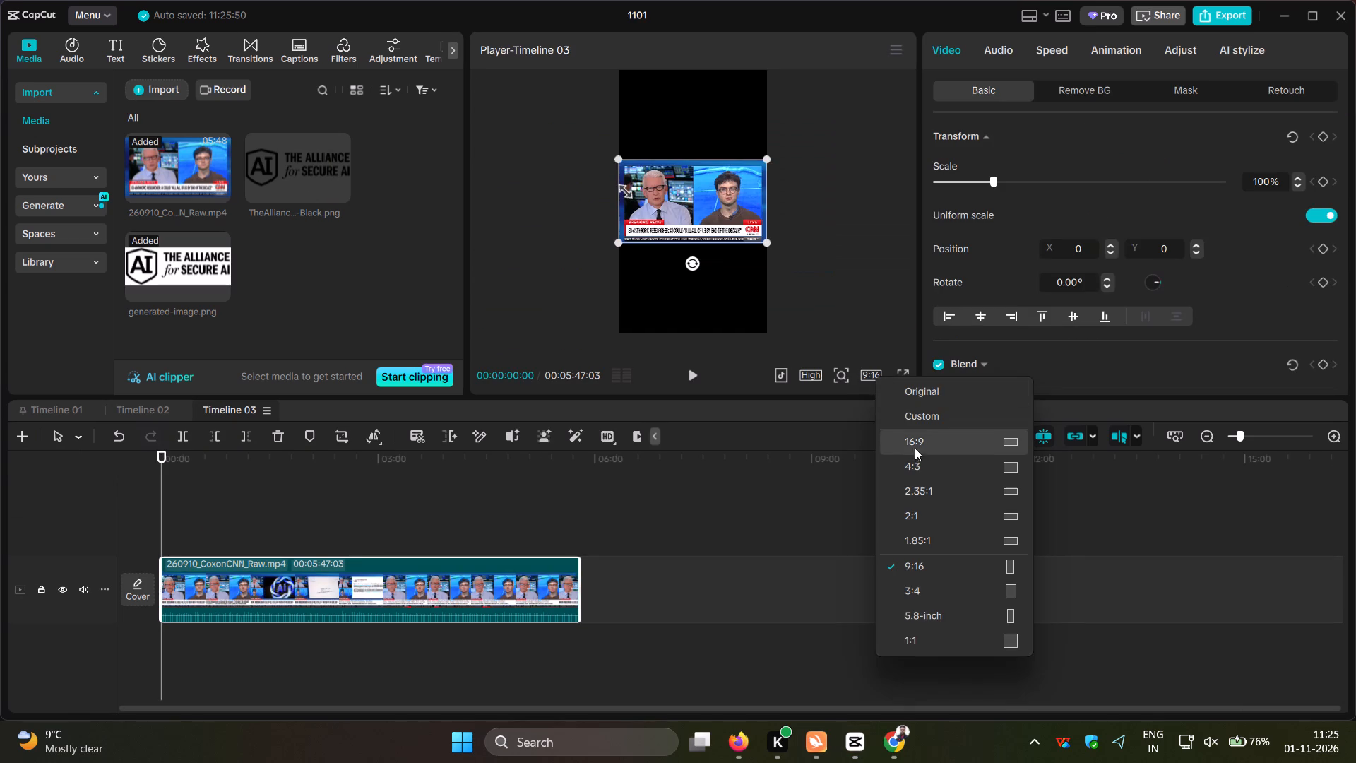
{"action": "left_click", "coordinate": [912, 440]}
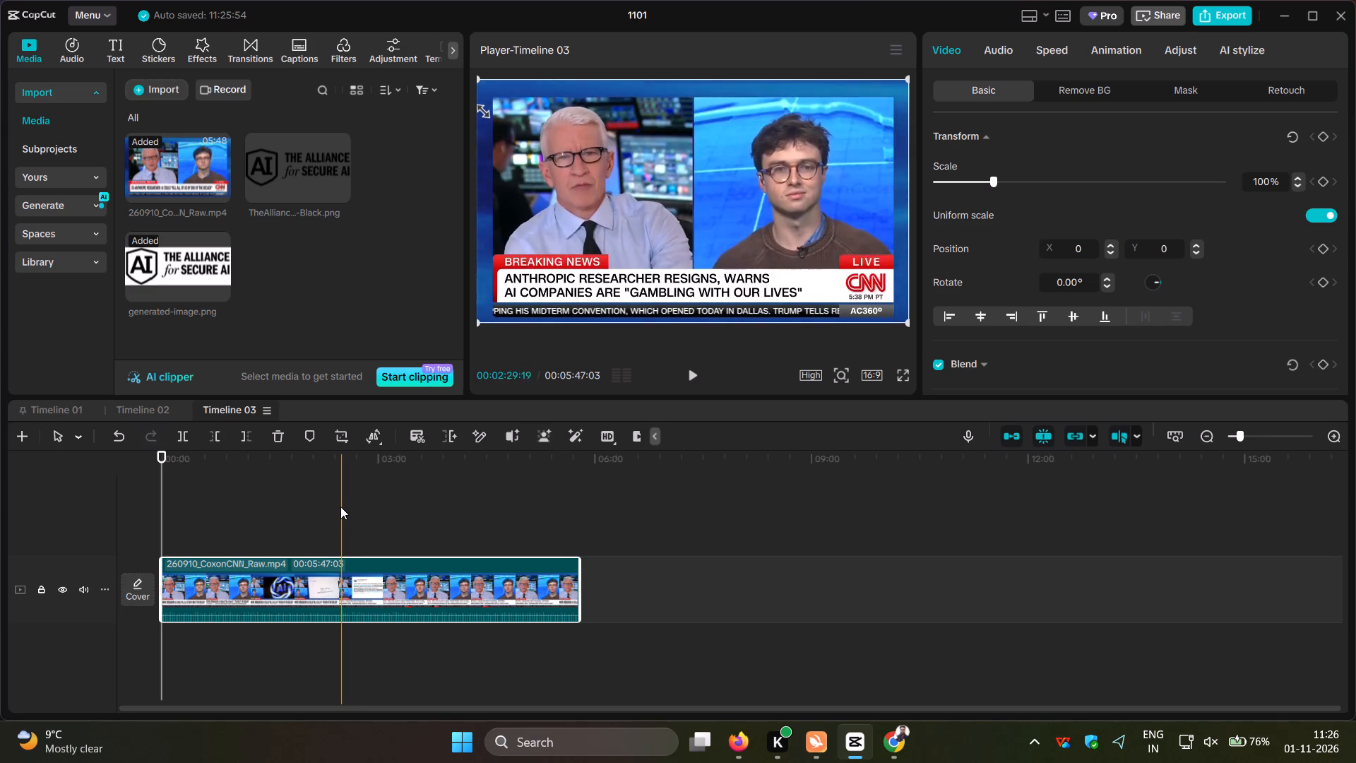
Split the interview video at 00:02:28:05 and delete the part before the cut.
{"action": "left_click", "coordinate": [340, 507]}
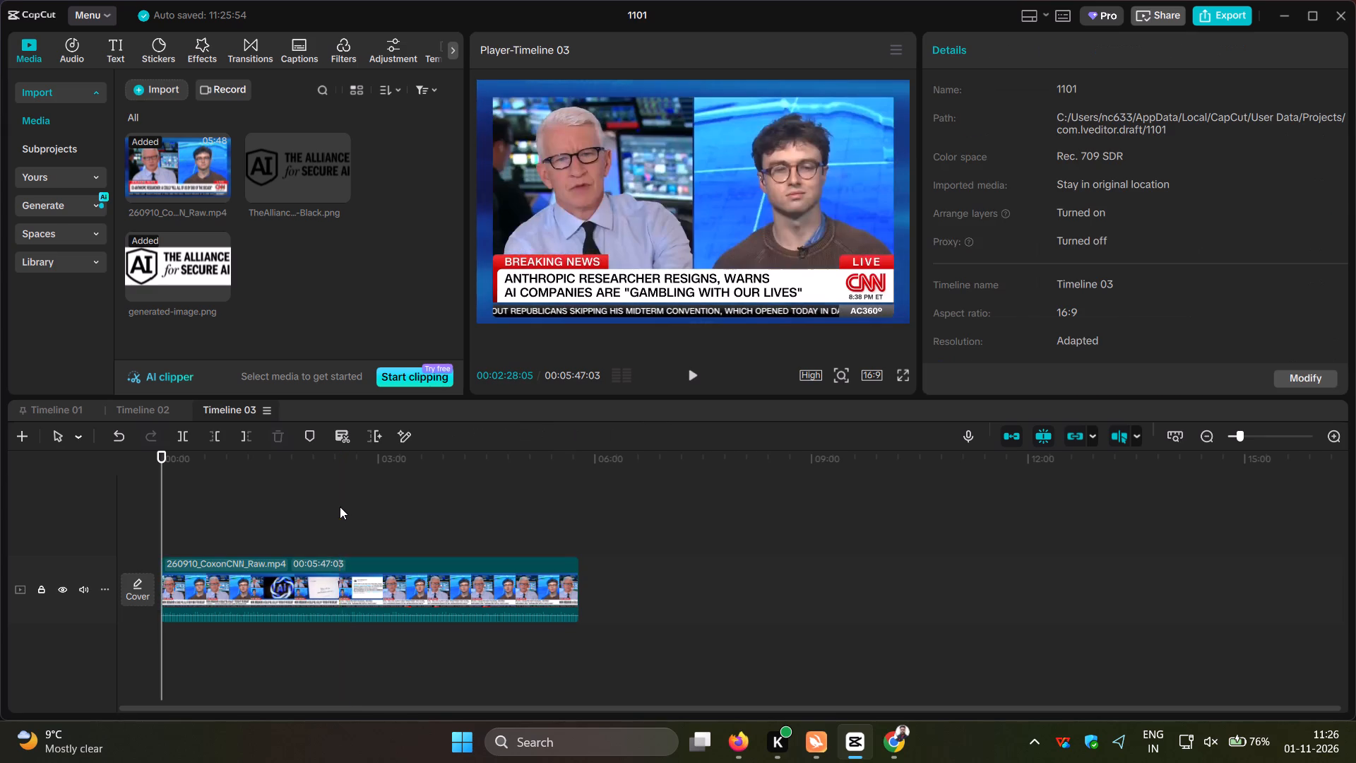
{"action": "left_click", "coordinate": [189, 431]}
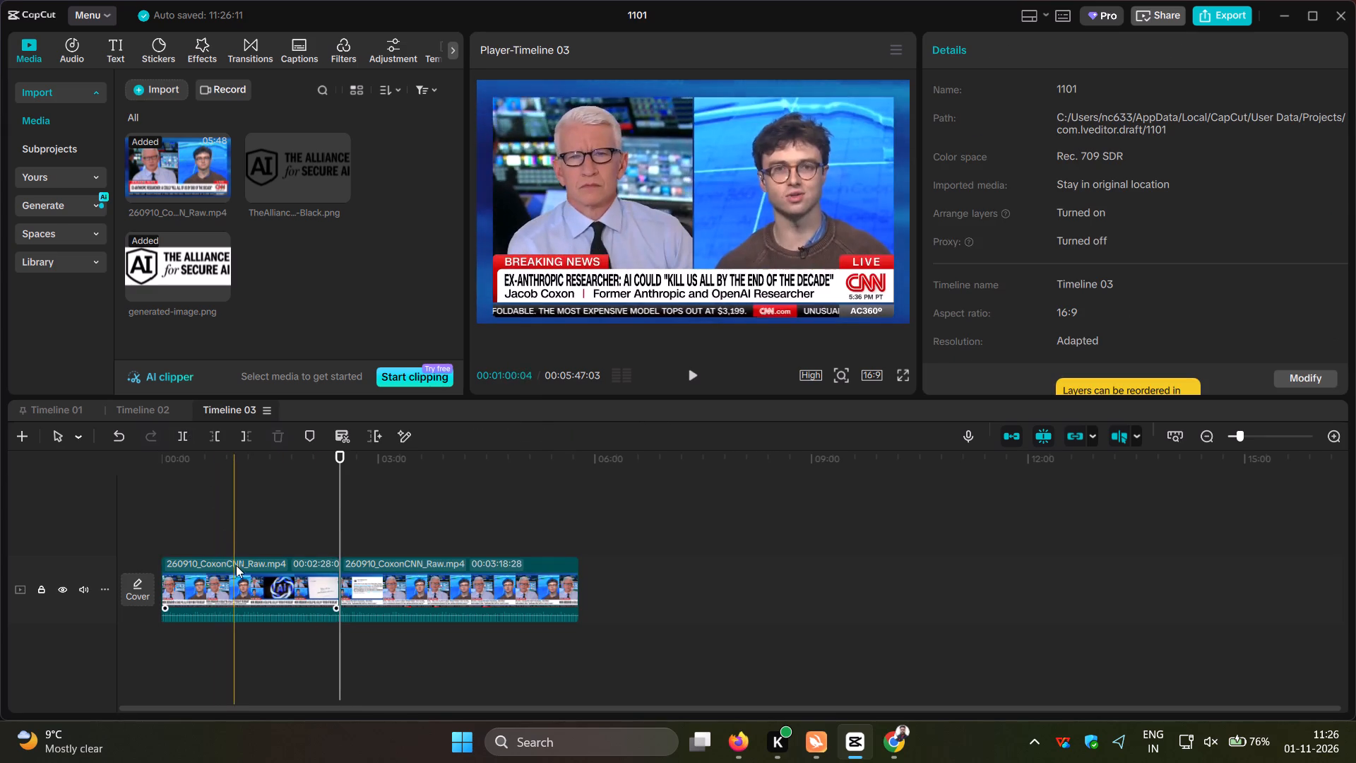
{"action": "left_click", "coordinate": [239, 567]}
{"action": "left_click", "coordinate": [274, 442]}
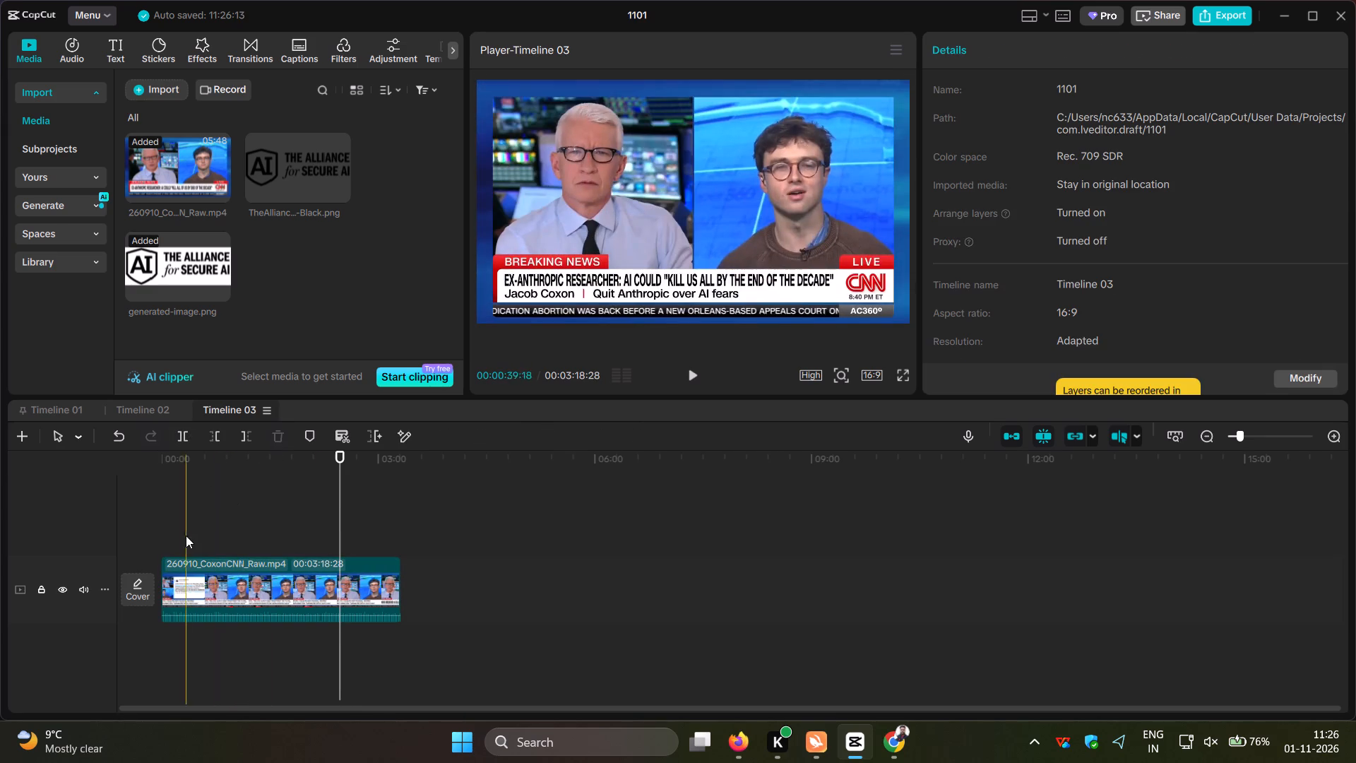
Split the remaining interview footage at 00:00:30:12, 00:00:41:08 and 00:01:05:11.
{"action": "left_click", "coordinate": [186, 536]}
{"action": "left_click_drag", "start_coordinate": [186, 536], "coordinate": [162, 536]}
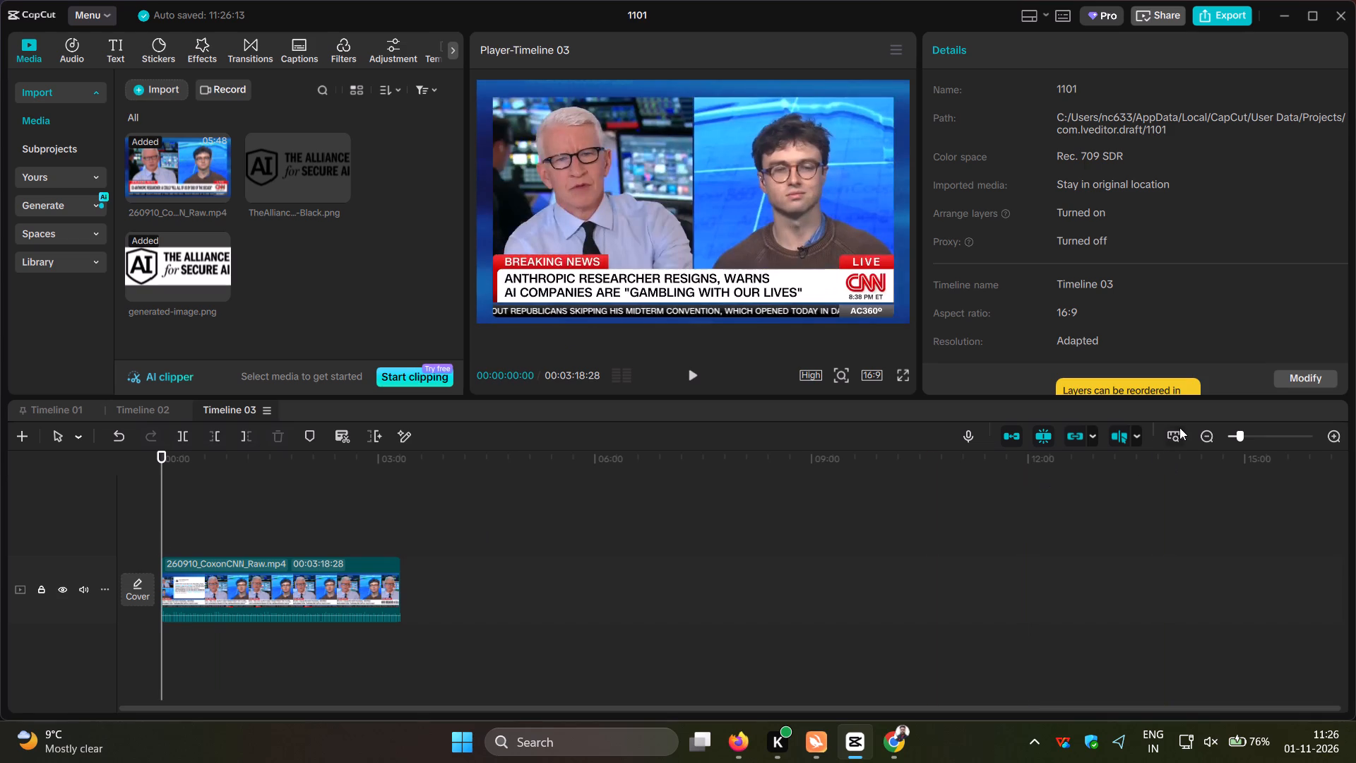
{"action": "left_click", "coordinate": [1179, 427]}
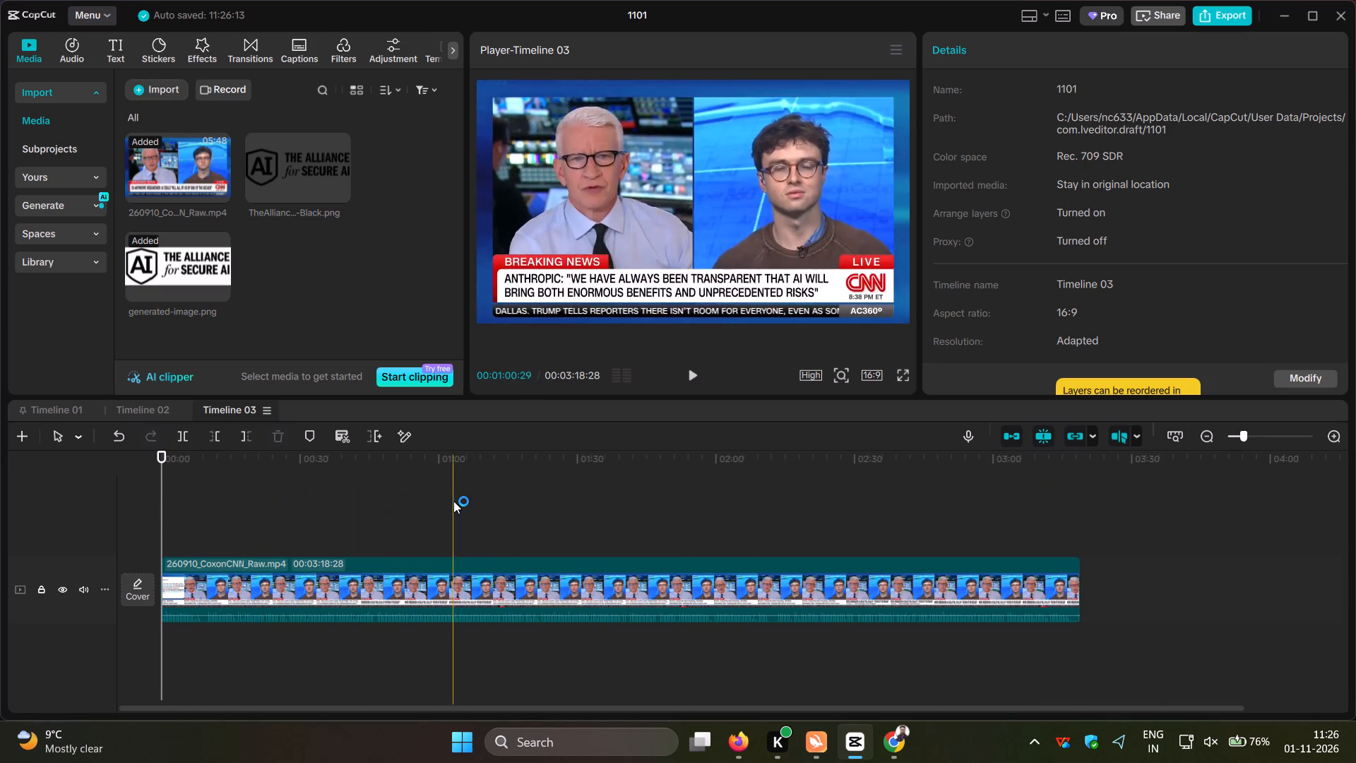
{"action": "left_click", "coordinate": [302, 495]}
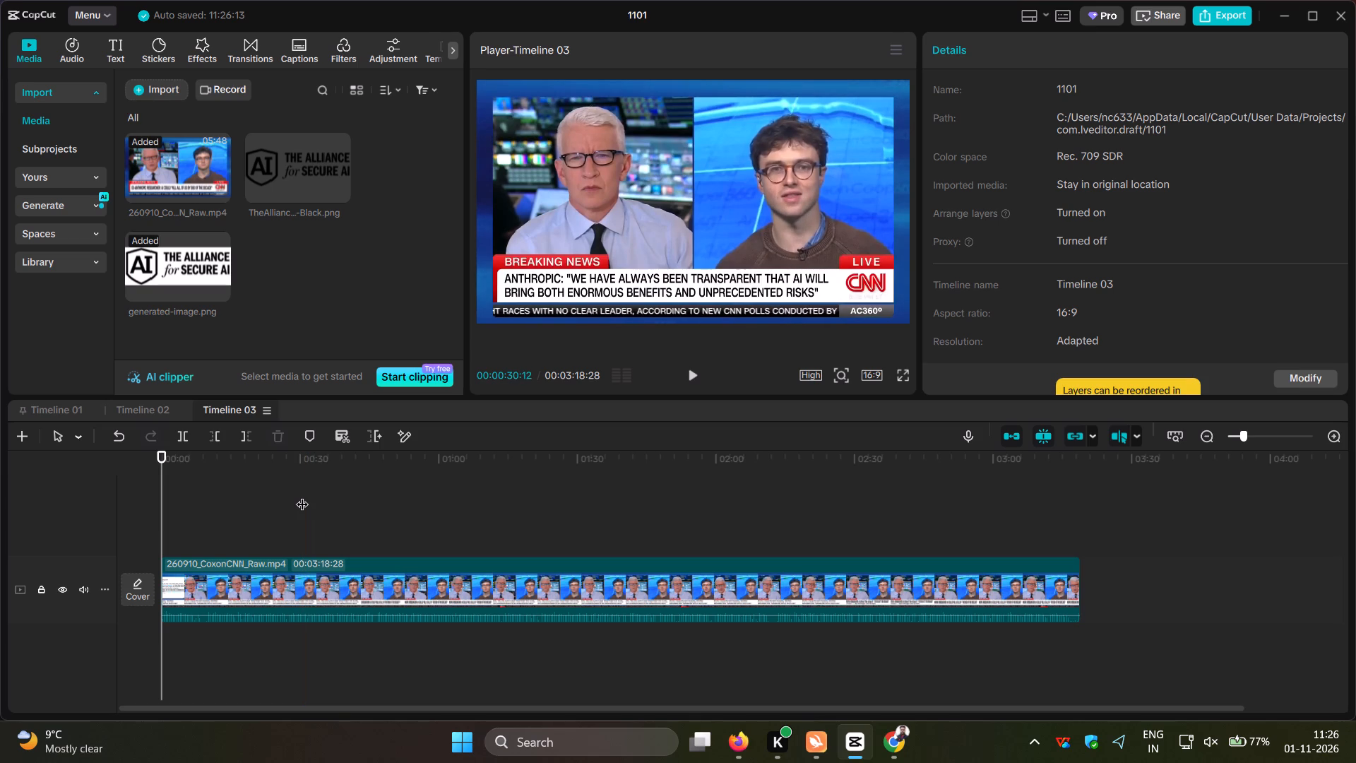
{"action": "left_click", "coordinate": [177, 437]}
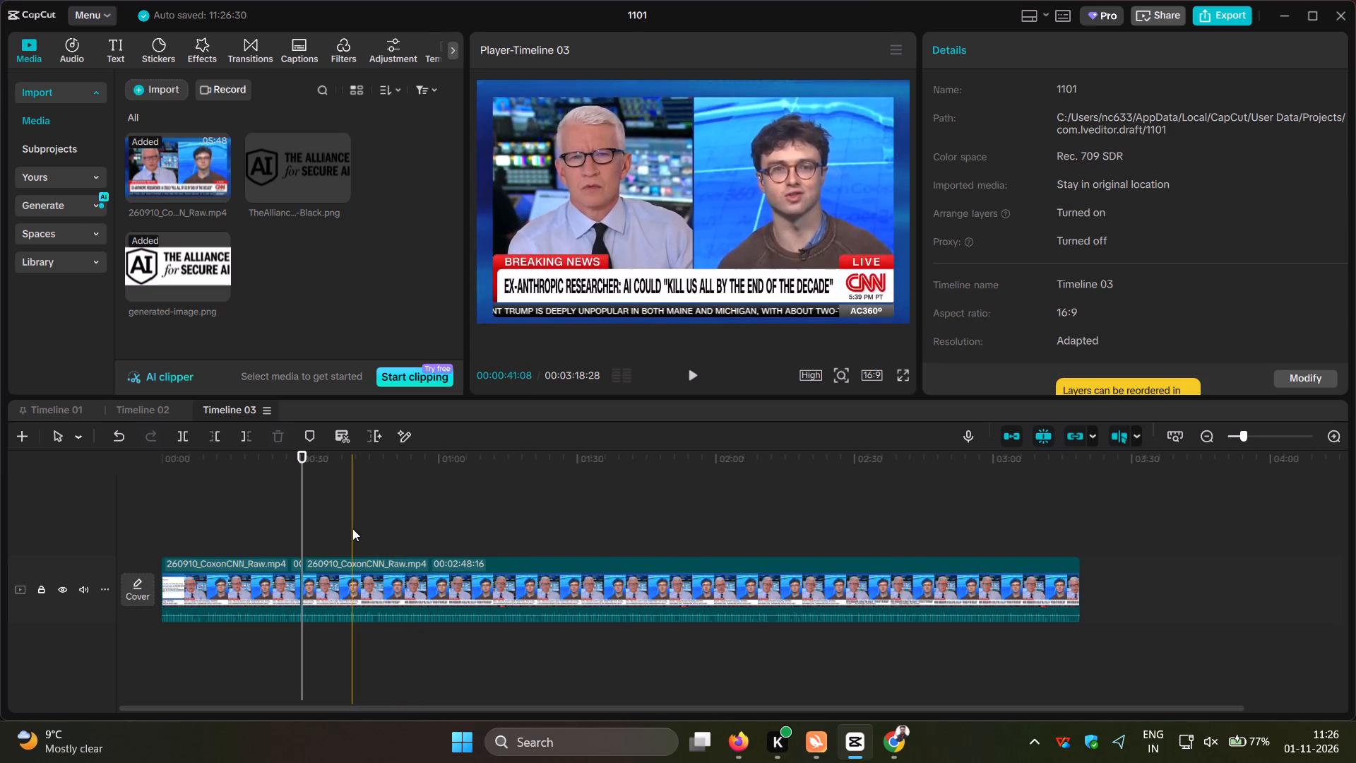
{"action": "left_click", "coordinate": [352, 528]}
{"action": "left_click", "coordinate": [187, 432]}
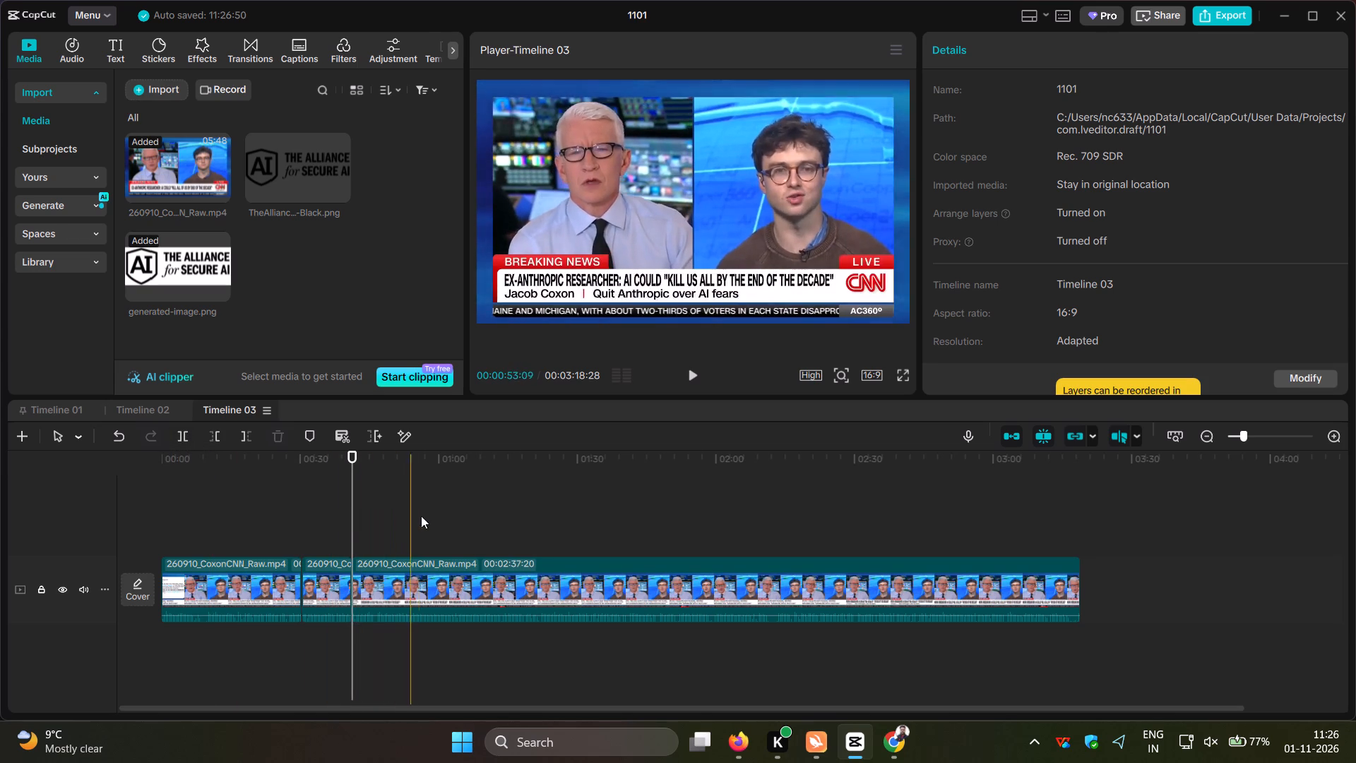
{"action": "left_click", "coordinate": [463, 518]}
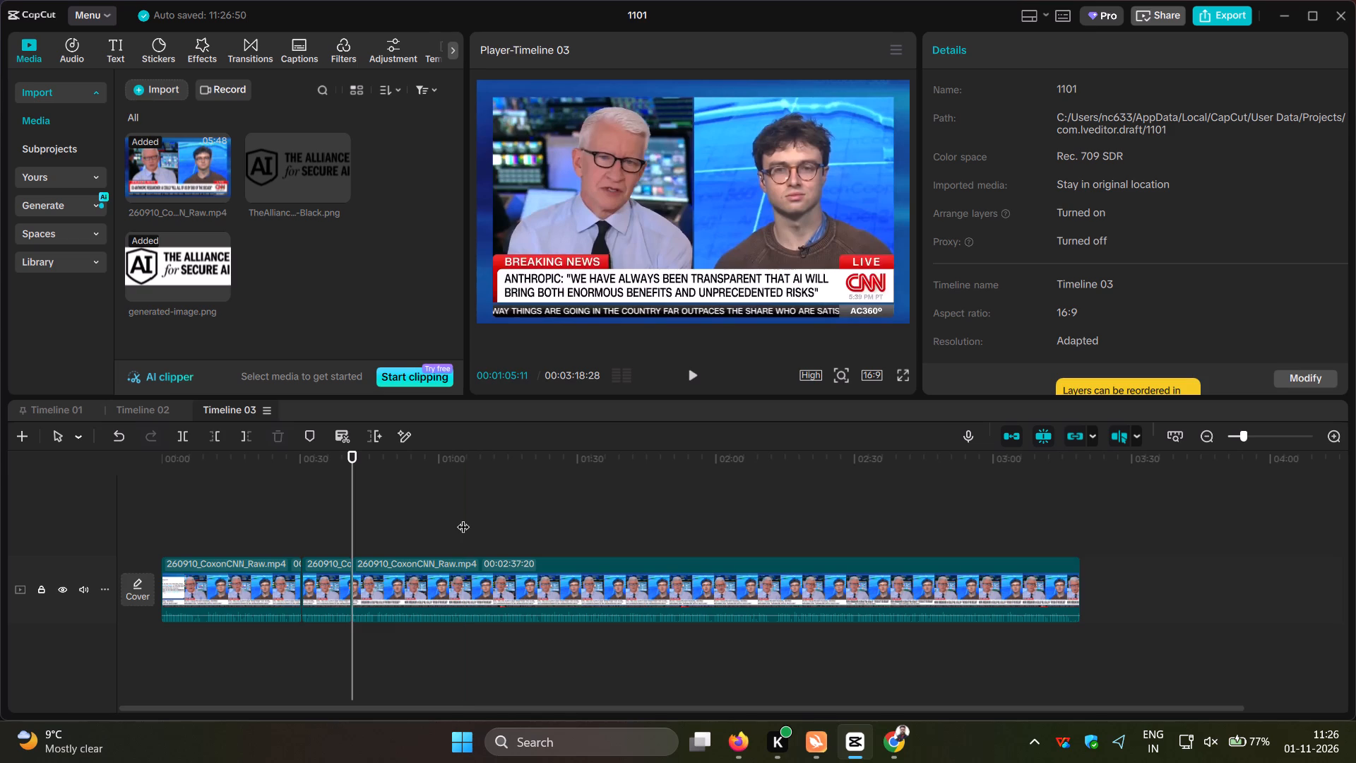
{"action": "left_click", "coordinate": [186, 431]}
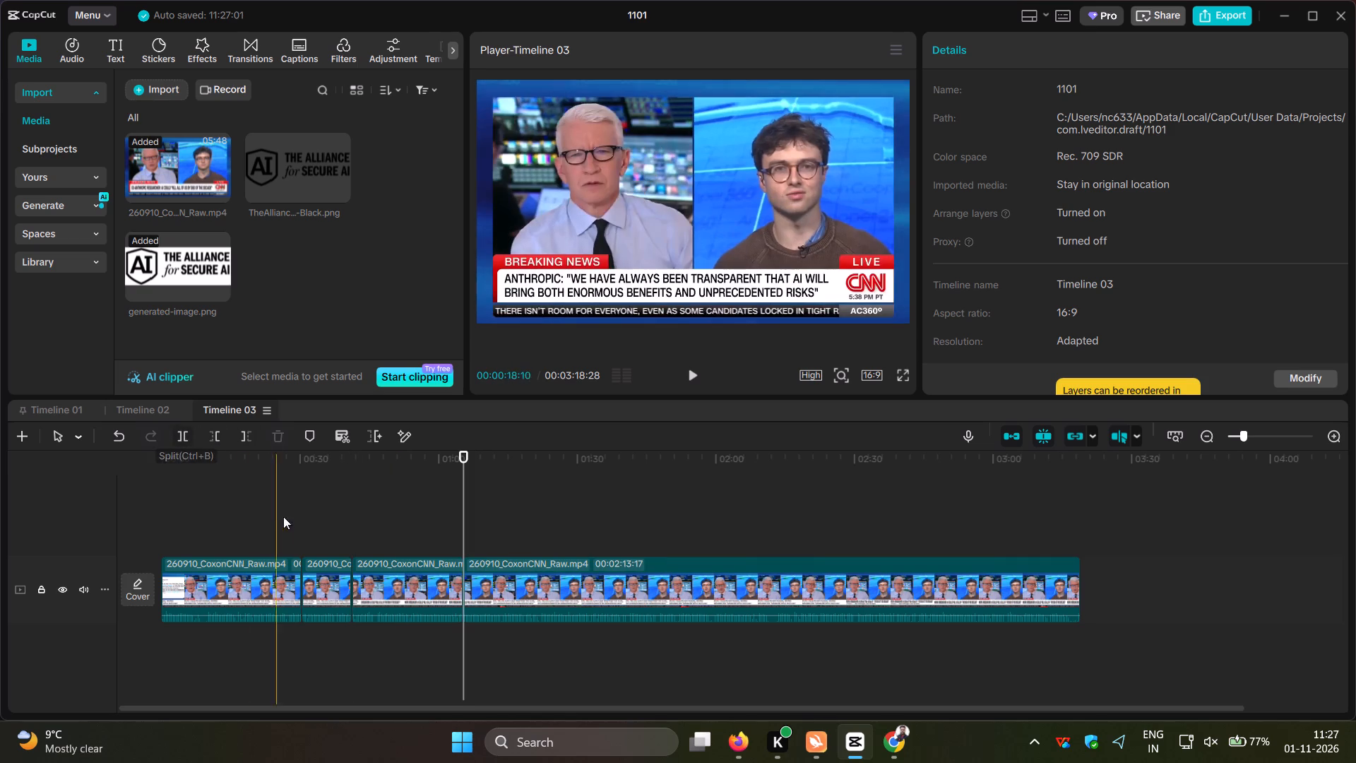
Delete the first, second and last segments, keeping only the footage between the 00:00:41:08 and 00:01:05:11 cuts.
{"action": "left_click", "coordinate": [335, 582]}
{"action": "left_click", "coordinate": [275, 419]}
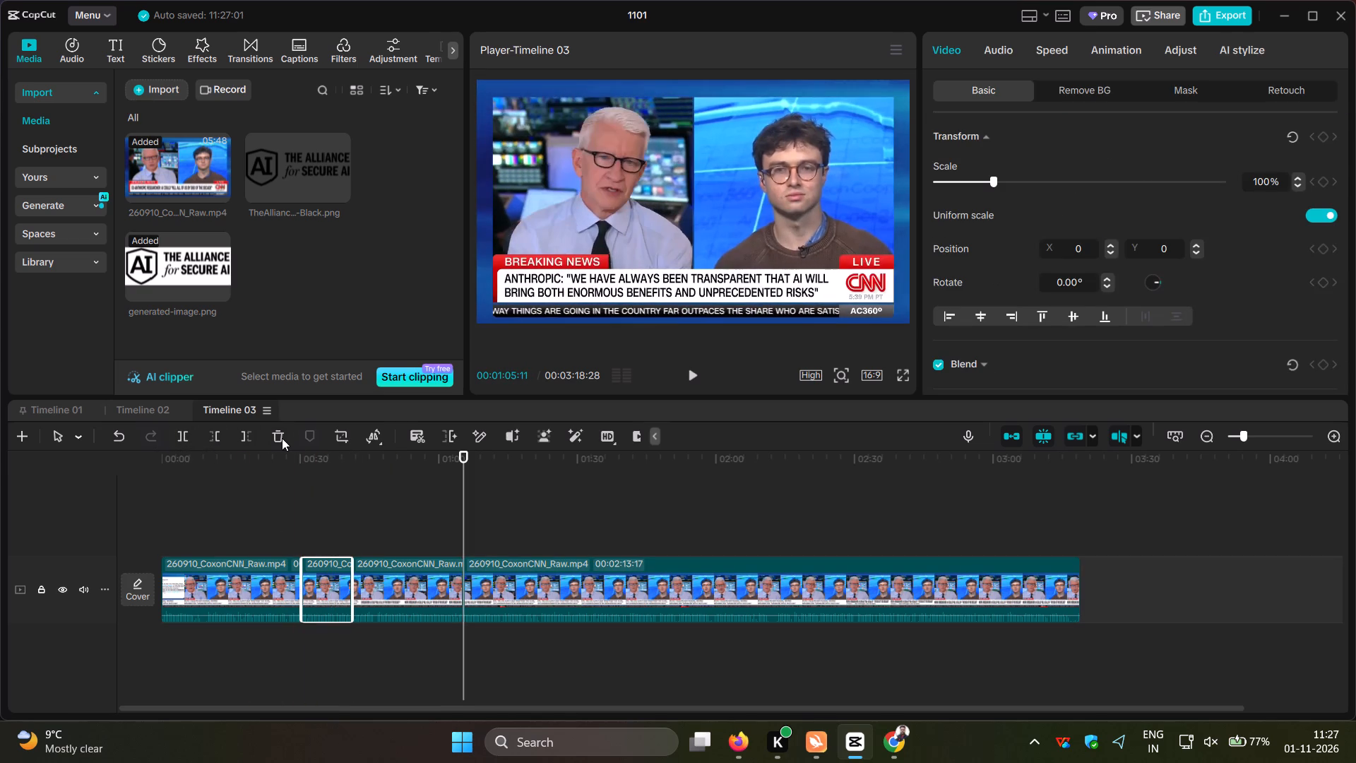
{"action": "left_click", "coordinate": [282, 438]}
{"action": "left_click", "coordinate": [238, 558]}
{"action": "left_click", "coordinate": [282, 432]}
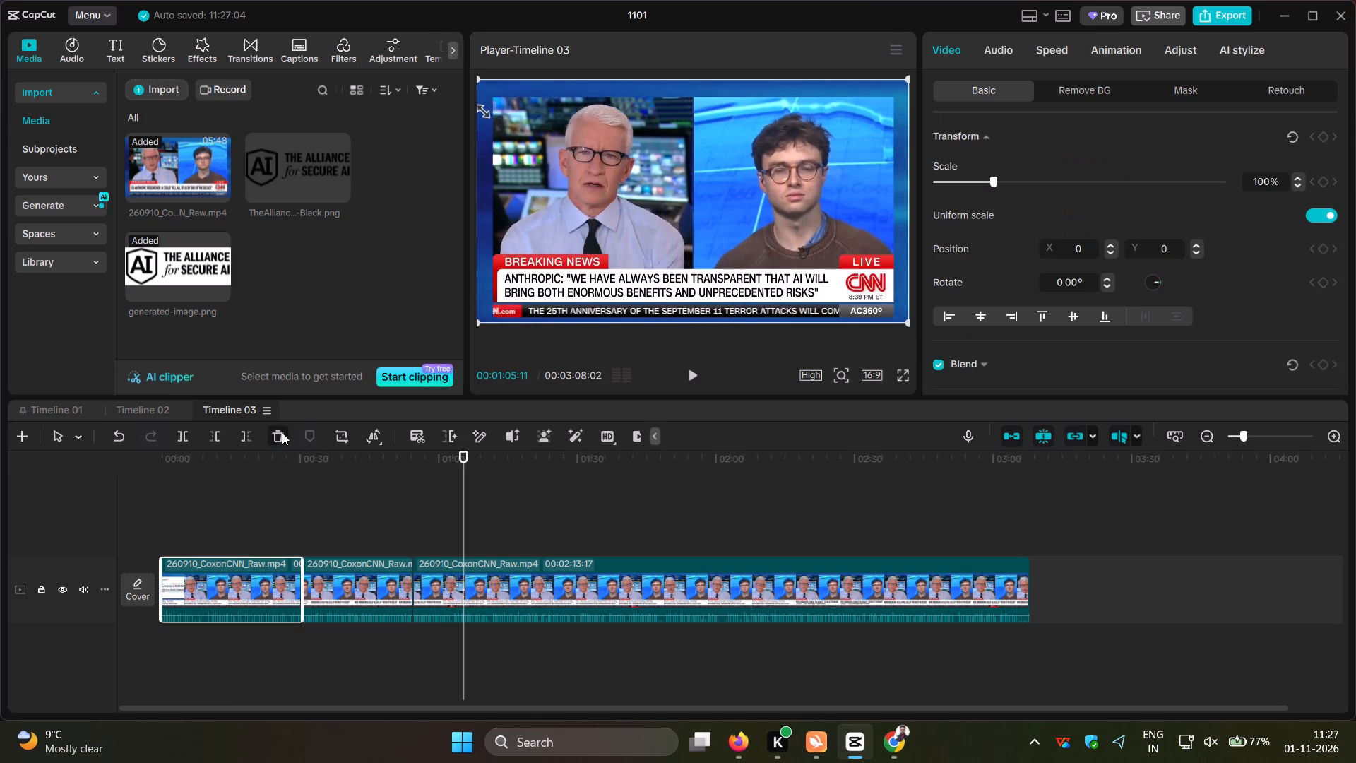
{"action": "left_click", "coordinate": [317, 558]}
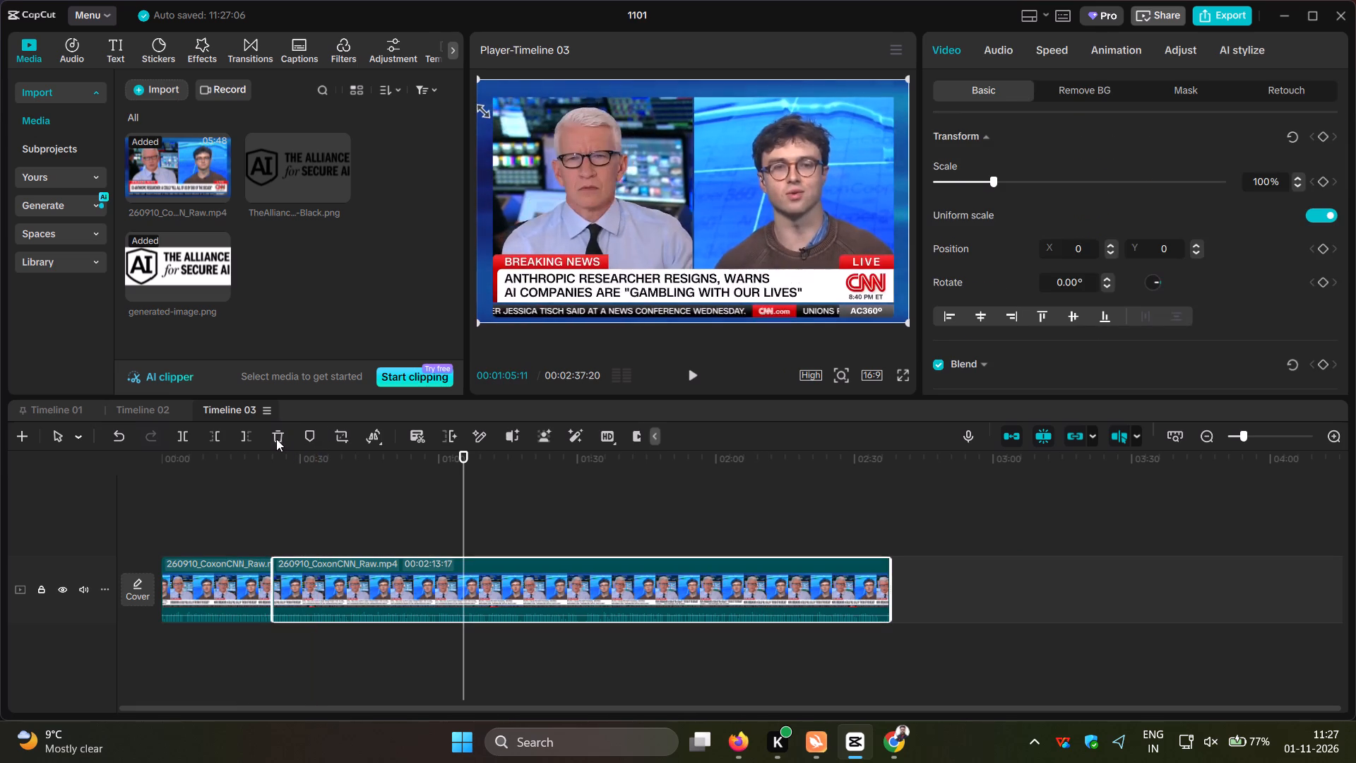
{"action": "left_click", "coordinate": [276, 439]}
Return the playhead to the start, fit the clip to the timeline, and set the aspect ratio to 9:16.
{"action": "left_click", "coordinate": [228, 527]}
{"action": "left_click_drag", "start_coordinate": [228, 527], "coordinate": [133, 528]}
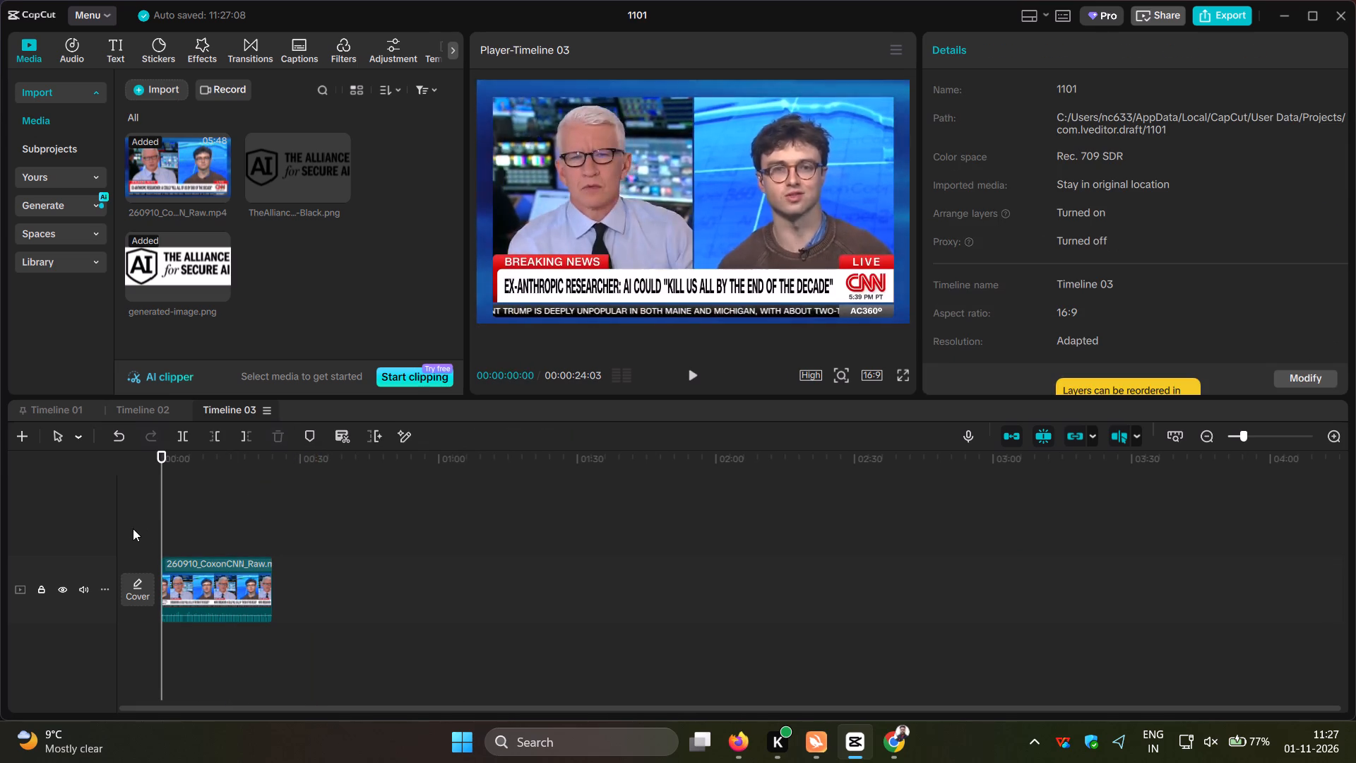
{"action": "left_click", "coordinate": [1175, 433]}
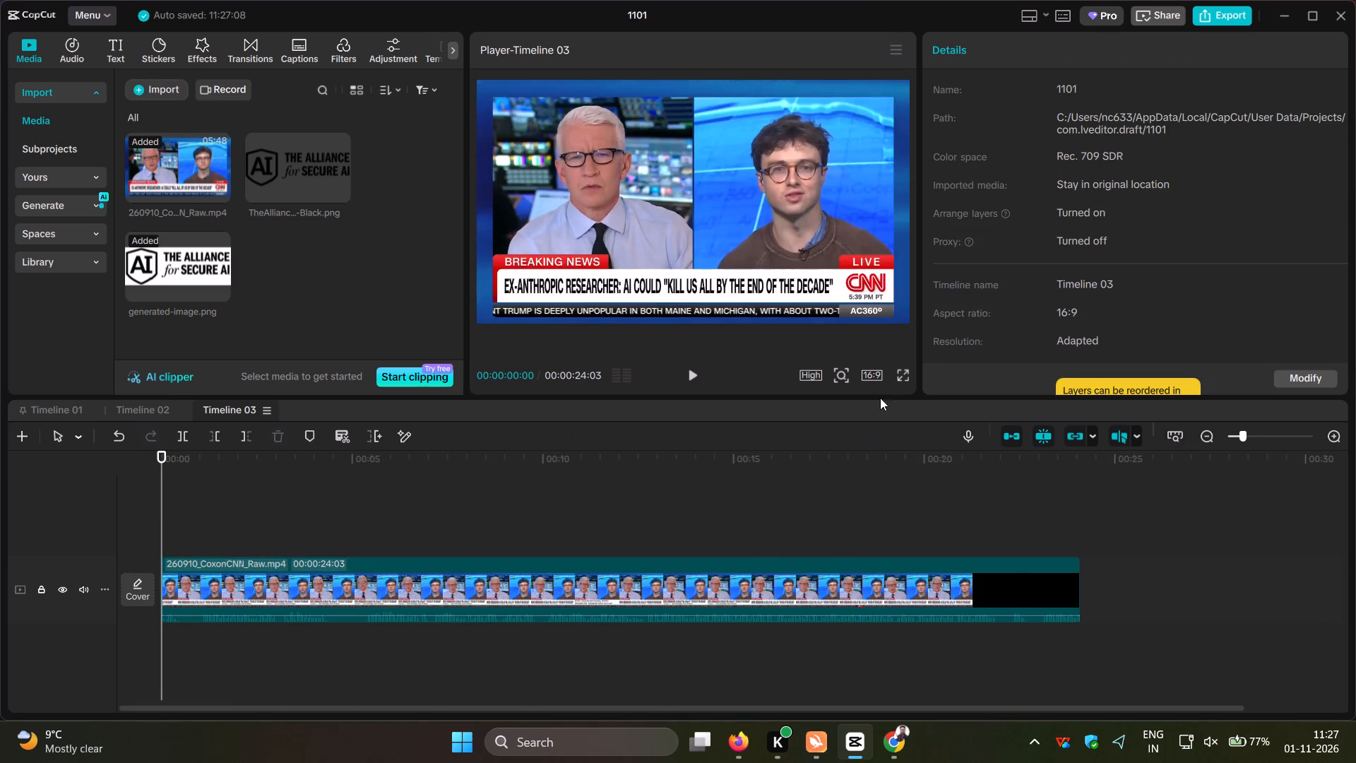
{"action": "left_click", "coordinate": [876, 376]}
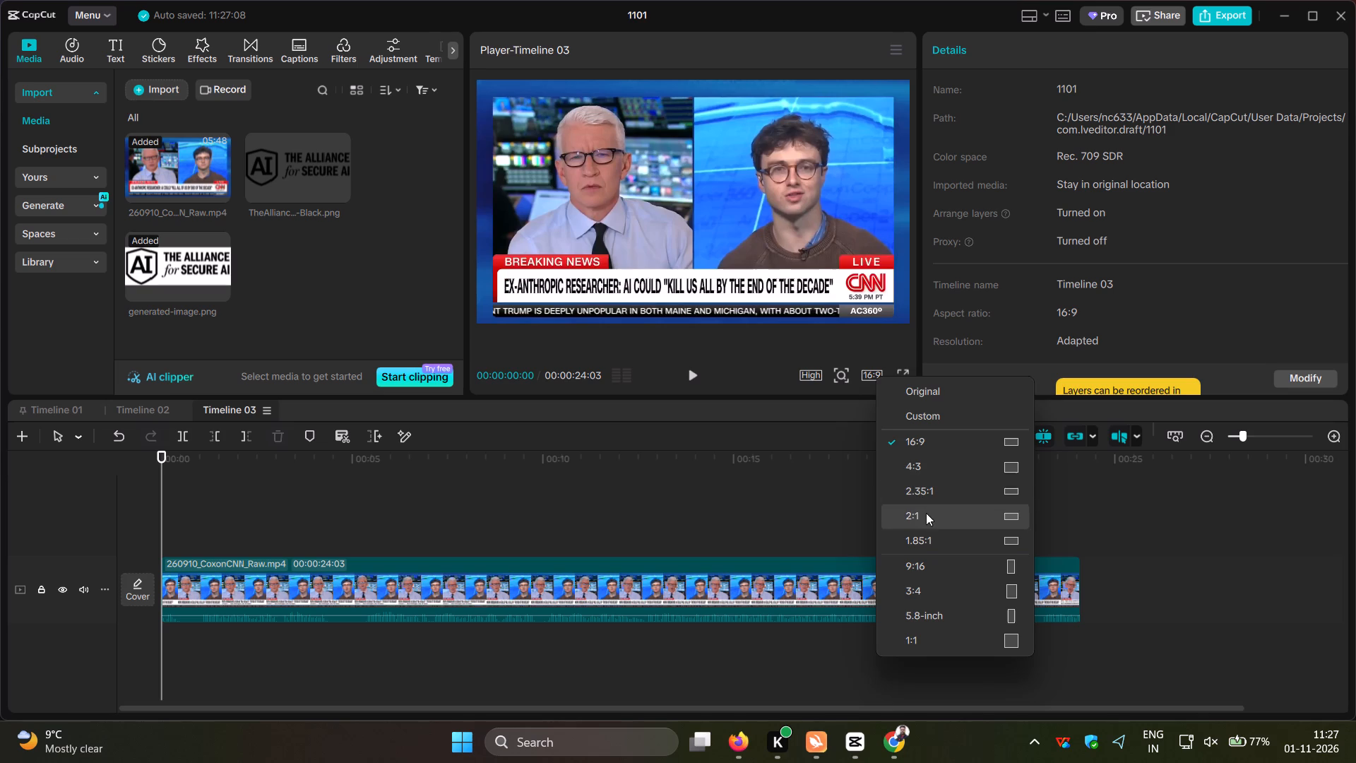
{"action": "left_click", "coordinate": [930, 572]}
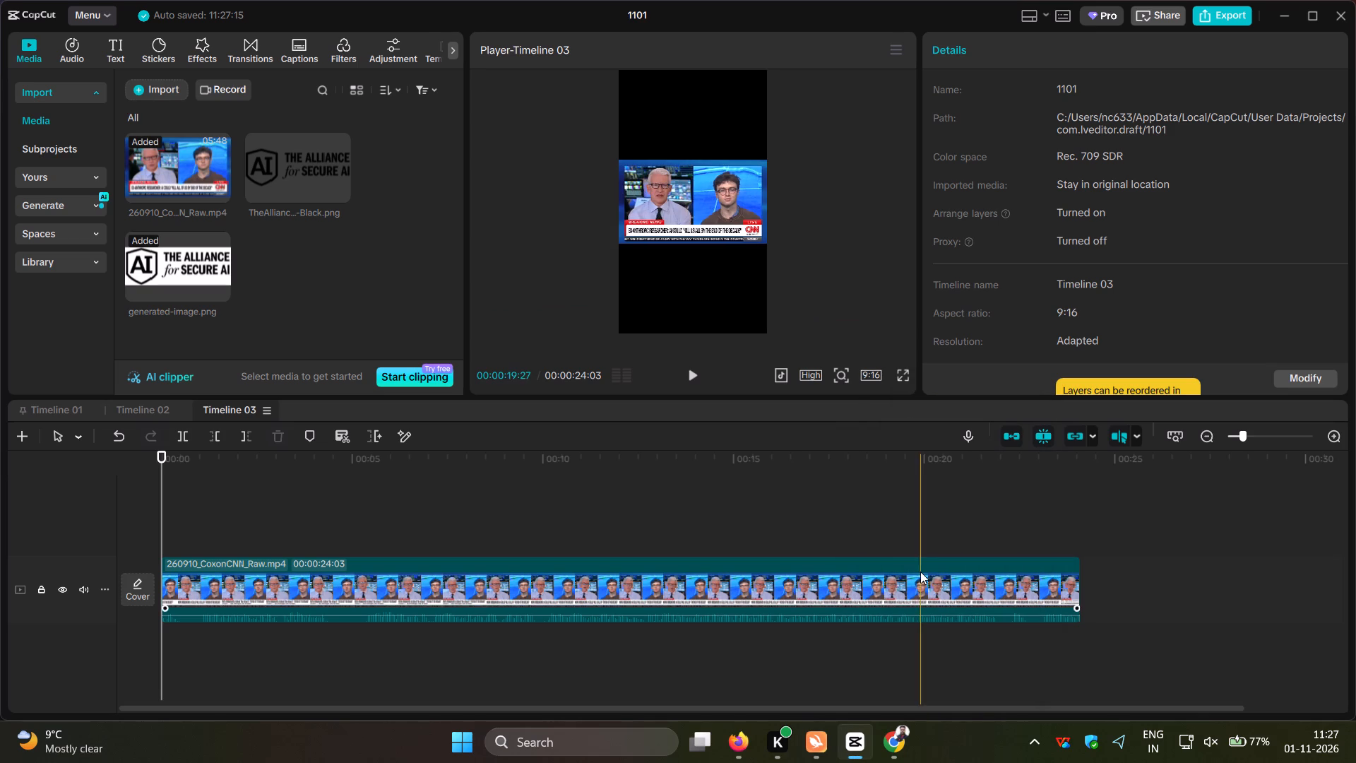
Move the interview video up to Y position 367, enlarge it to 108% scale, and check the framing in full screen.
{"action": "left_click", "coordinate": [649, 214]}
{"action": "left_click_drag", "start_coordinate": [685, 211], "coordinate": [684, 197]}
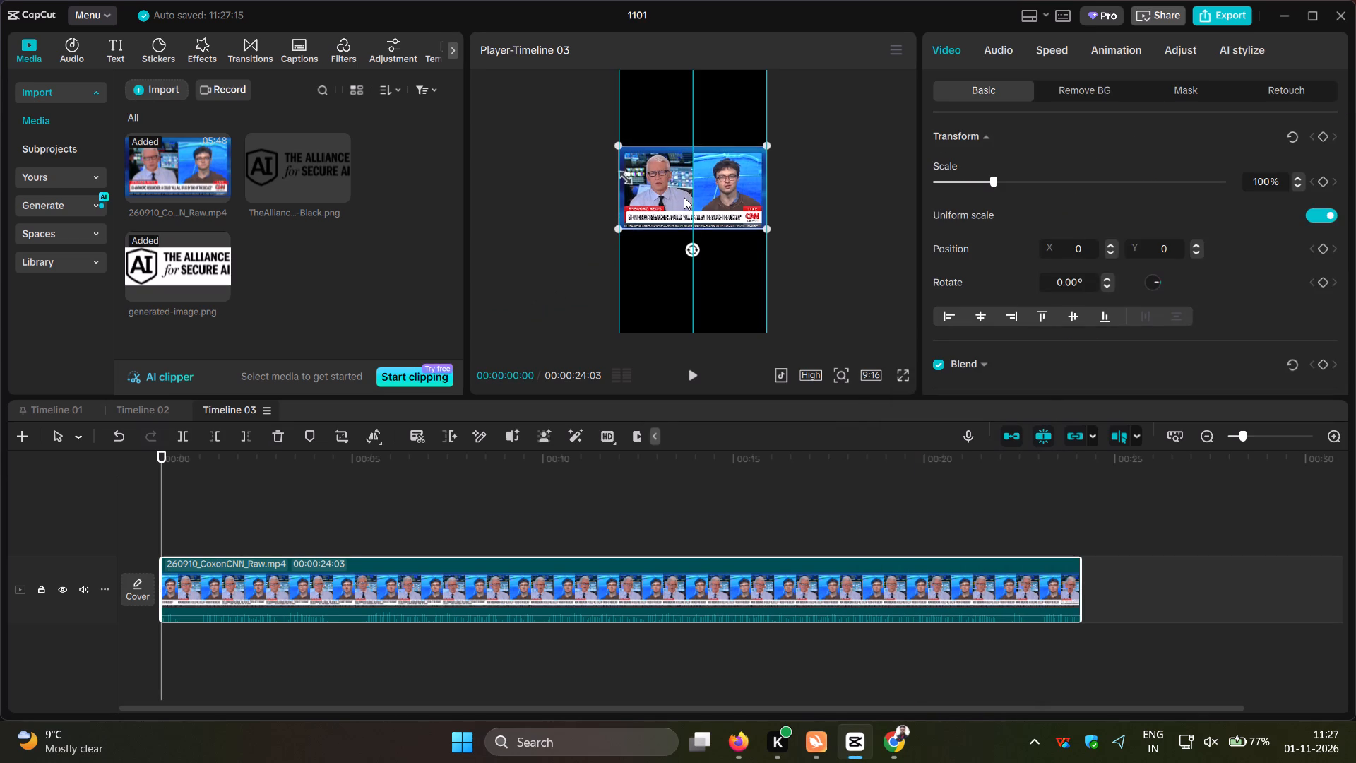
{"action": "left_click_drag", "start_coordinate": [684, 197], "coordinate": [684, 186]}
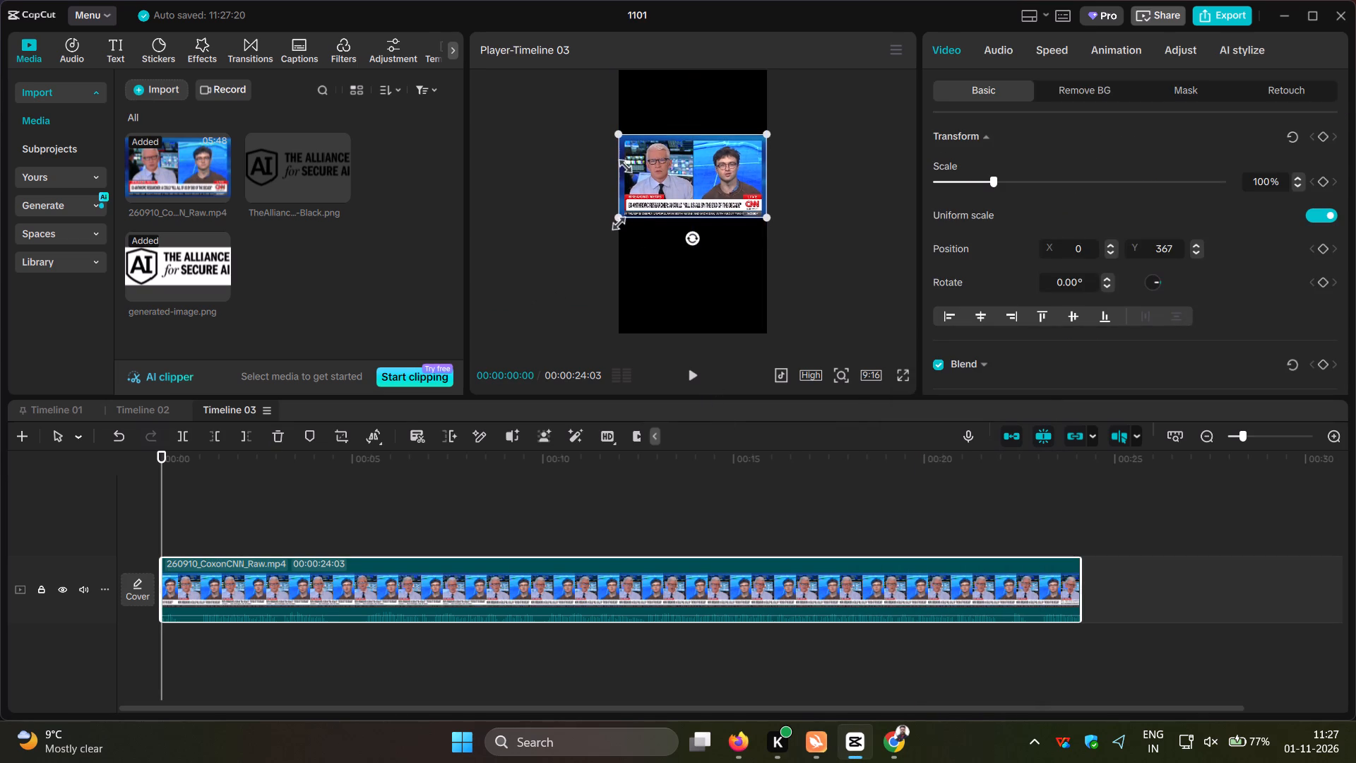
{"action": "left_click_drag", "start_coordinate": [616, 219], "coordinate": [605, 219]}
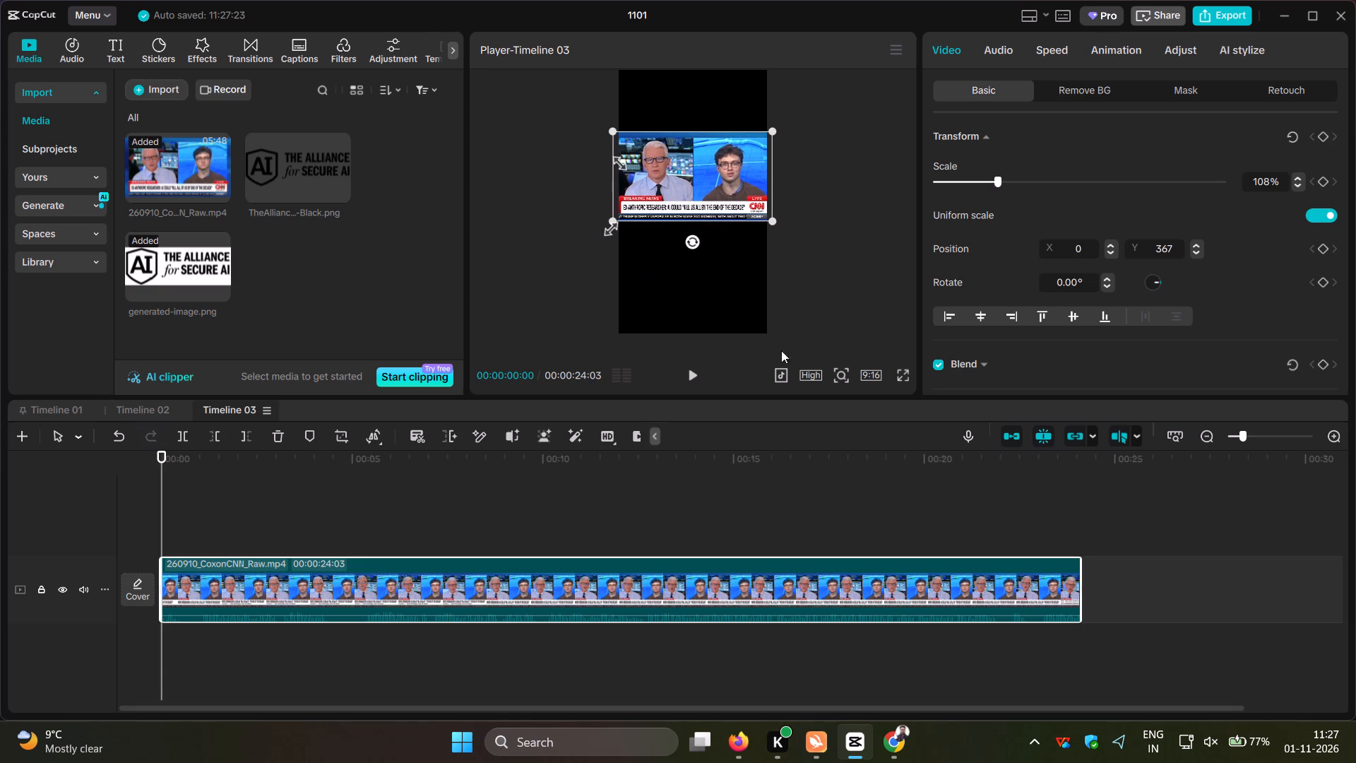
{"action": "left_click", "coordinate": [896, 374]}
{"action": "left_click", "coordinate": [905, 375]}
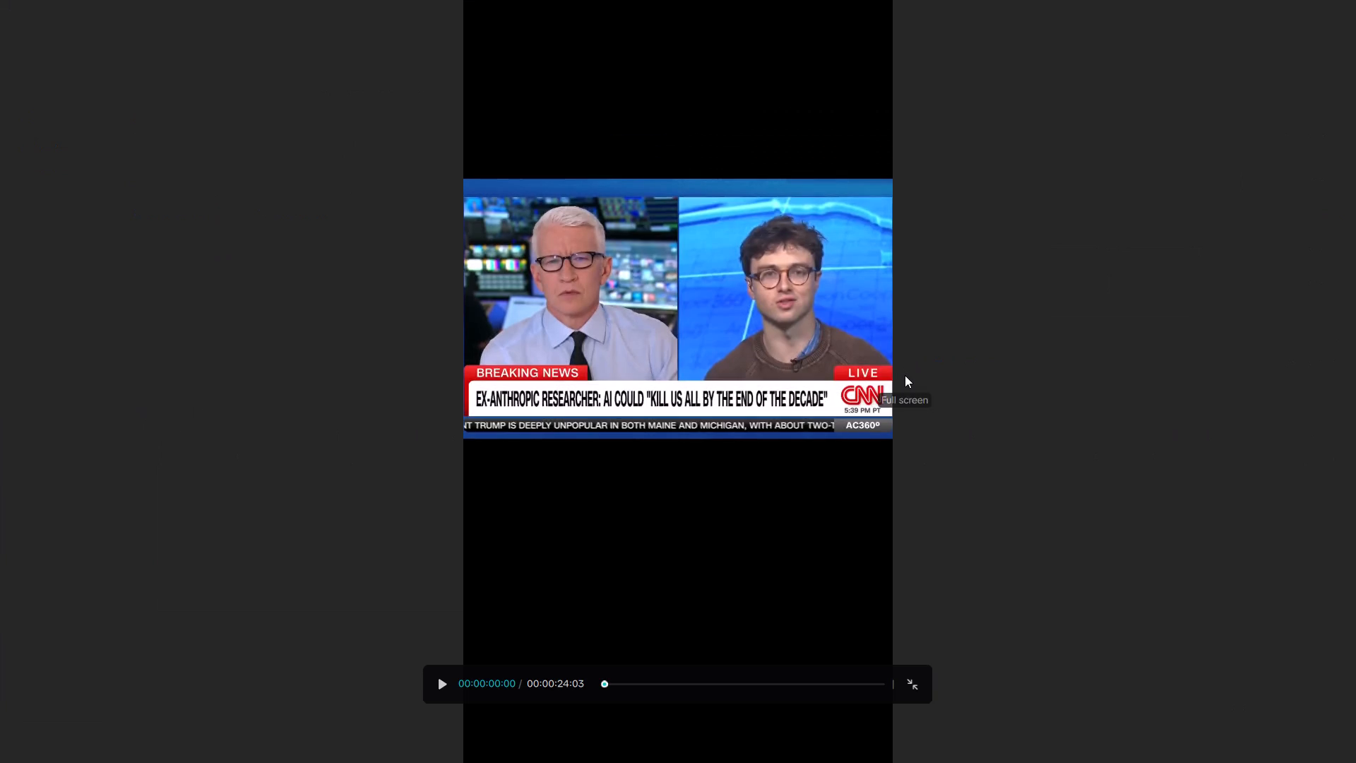
{"action": "left_click", "coordinate": [910, 685]}
{"action": "left_click", "coordinate": [828, 316]}
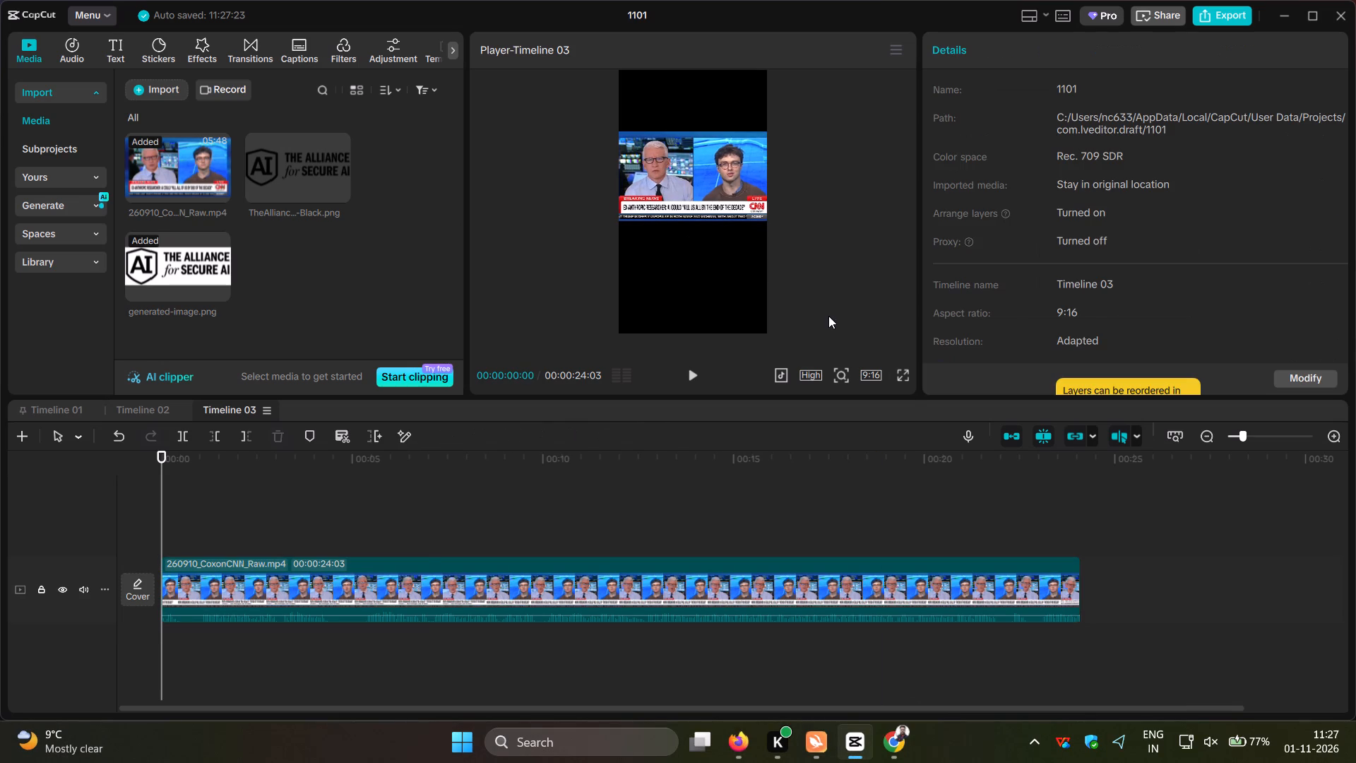
Add the white Alliance logo image on a track above the video and extend it to the clip's full 00:00:24:03 length.
{"action": "left_click", "coordinate": [220, 289]}
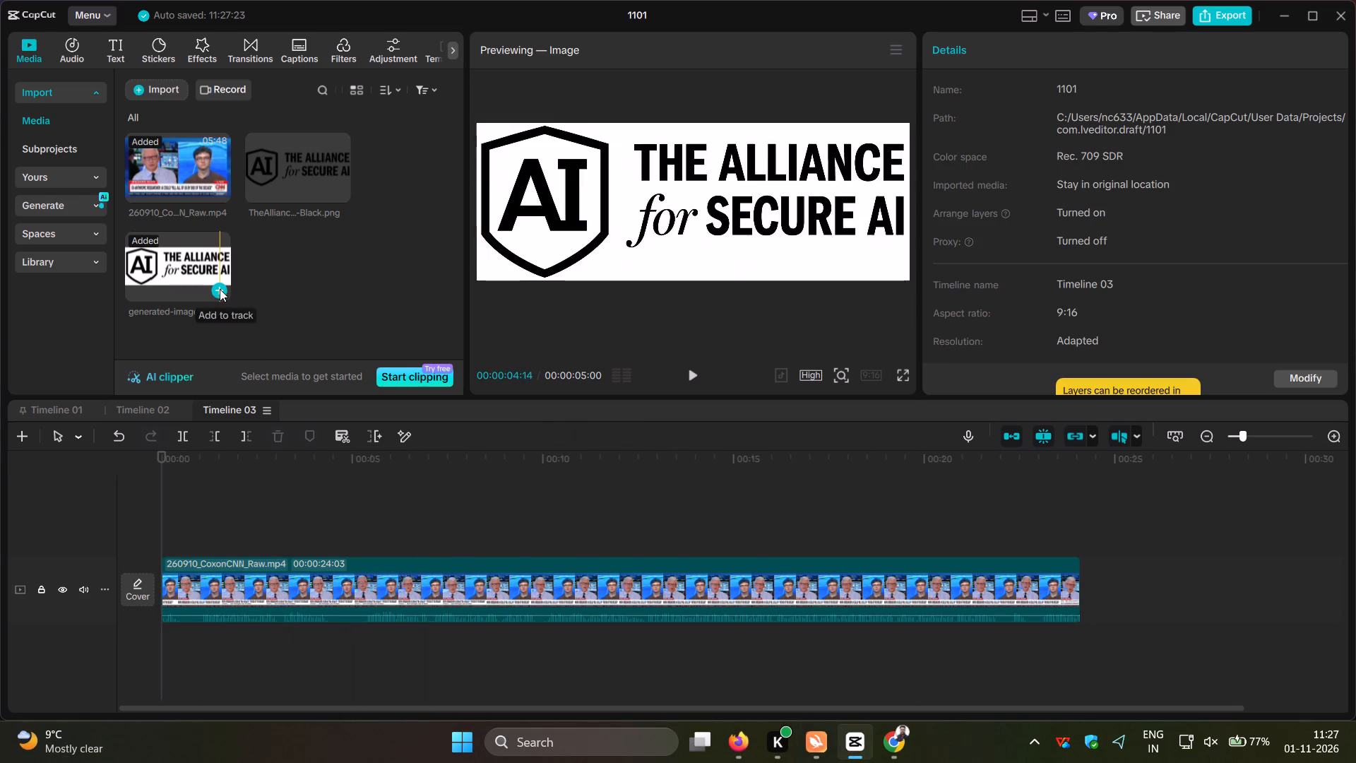
{"action": "left_click_drag", "start_coordinate": [230, 584], "coordinate": [234, 532]}
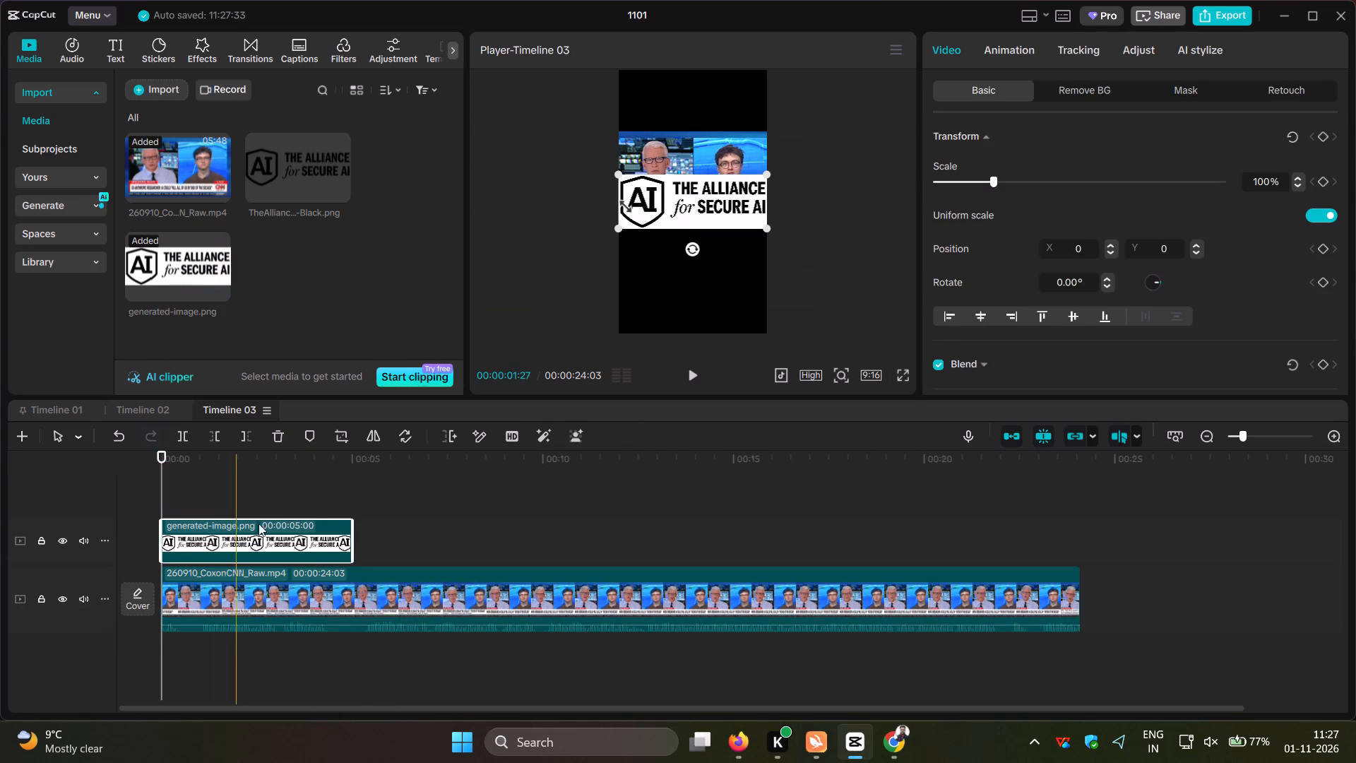
{"action": "left_click_drag", "start_coordinate": [352, 536], "coordinate": [999, 560]}
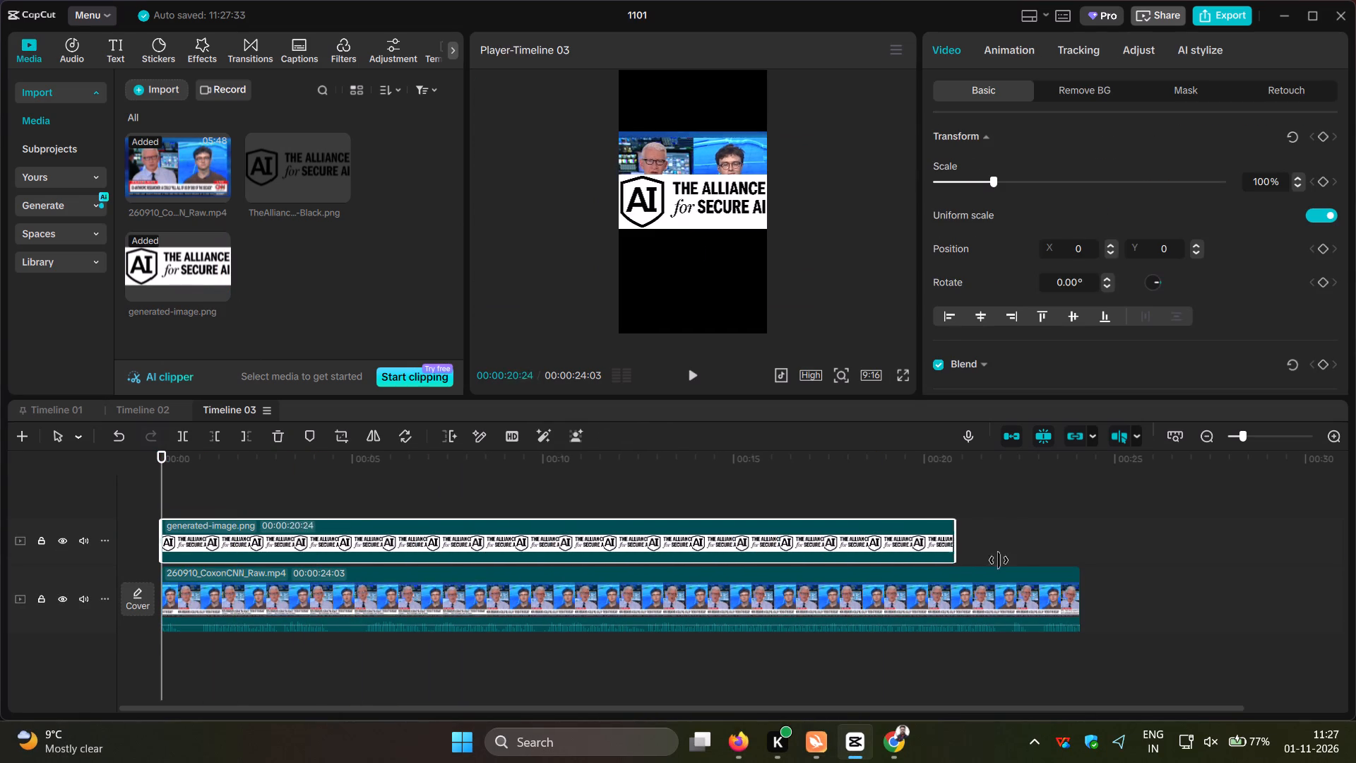
{"action": "left_click_drag", "start_coordinate": [999, 560], "coordinate": [1071, 560]}
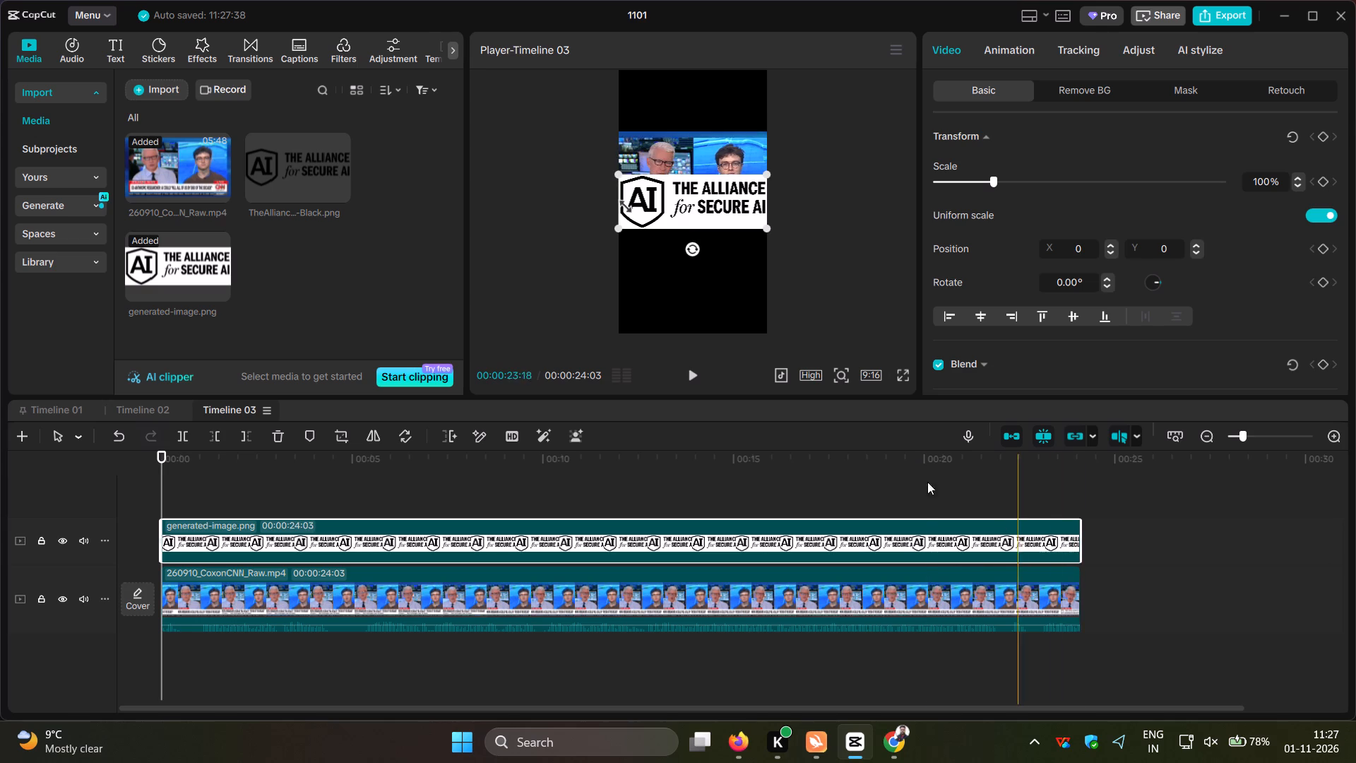
Shrink the Alliance logo to under half the frame width and place it centred just below the interview video.
{"action": "left_click_drag", "start_coordinate": [615, 172], "coordinate": [667, 215]}
{"action": "left_click_drag", "start_coordinate": [694, 203], "coordinate": [695, 249]}
{"action": "left_click", "coordinate": [828, 295]}
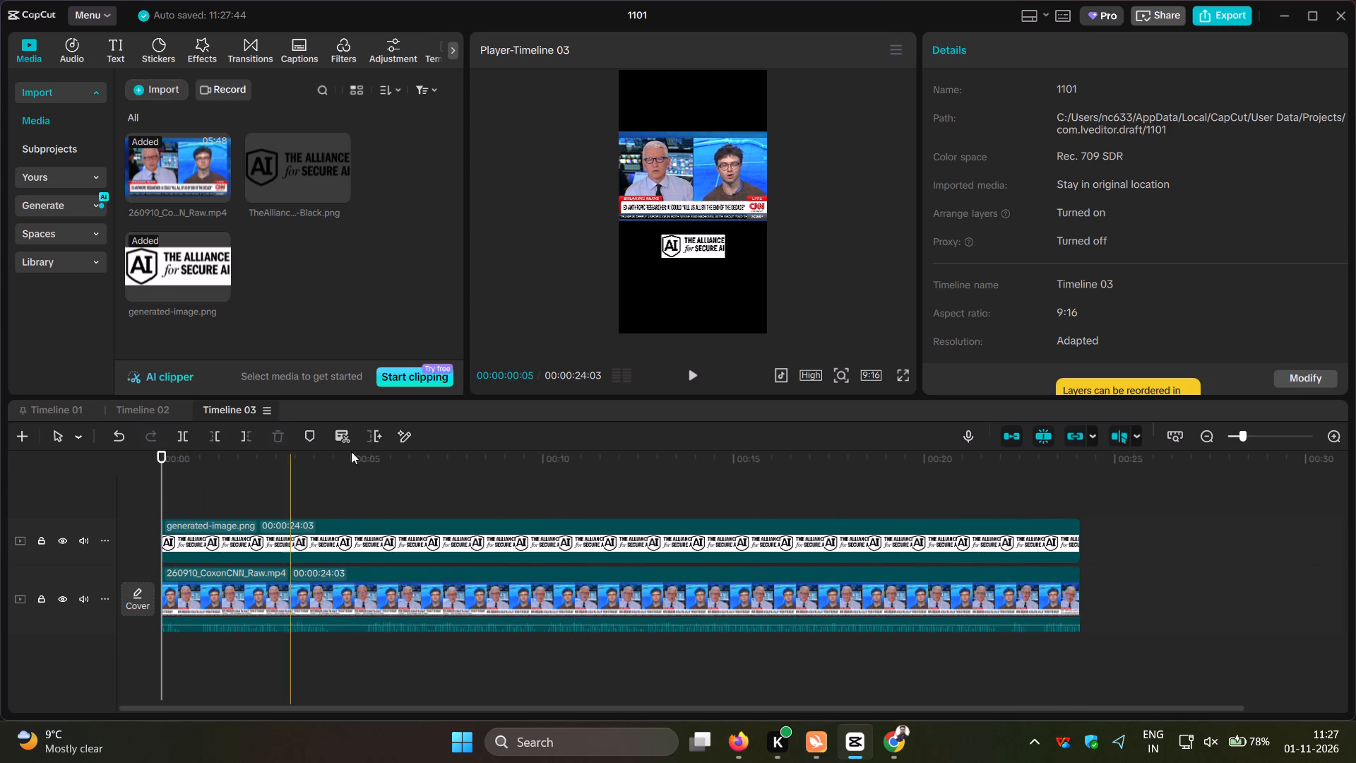
Export the Timeline 03 clip with the frame rate set to 60fps.
{"action": "left_click", "coordinate": [1223, 16]}
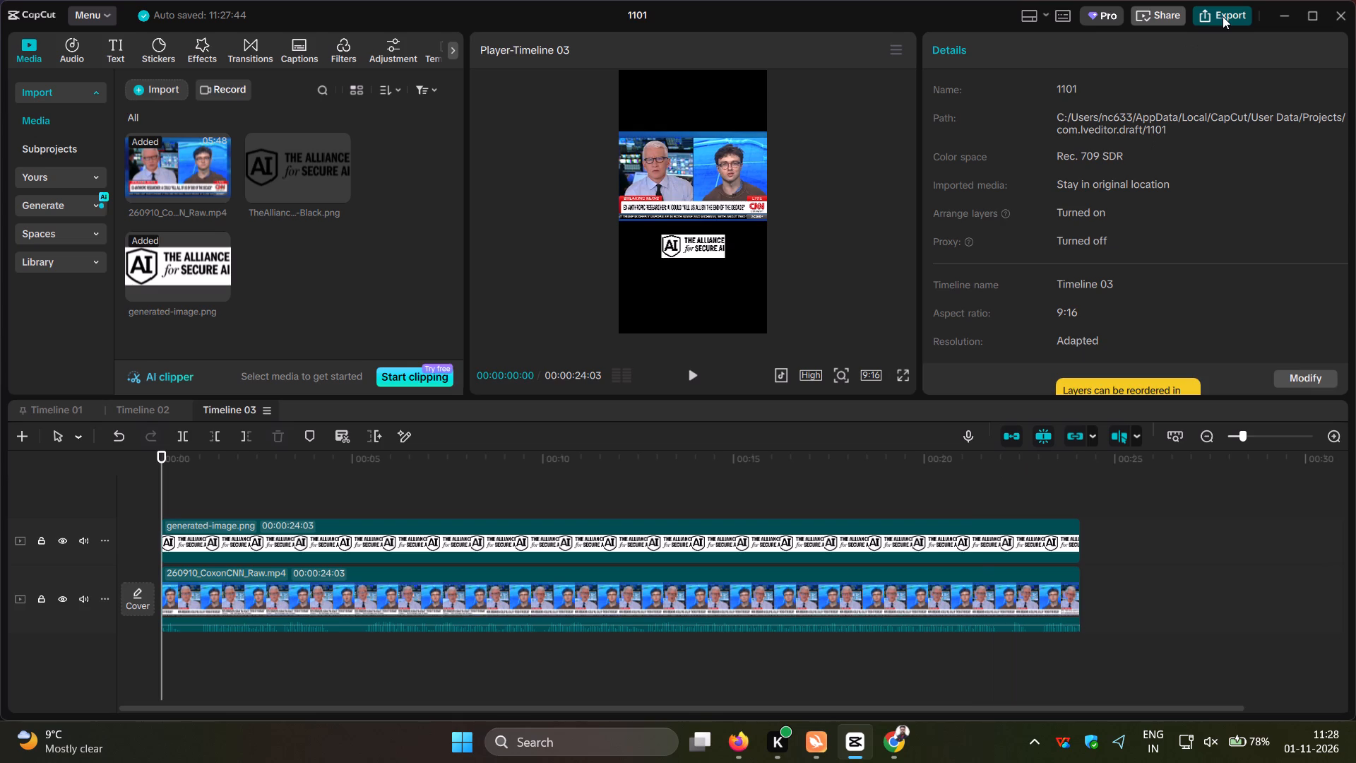
{"action": "left_click", "coordinate": [902, 439]}
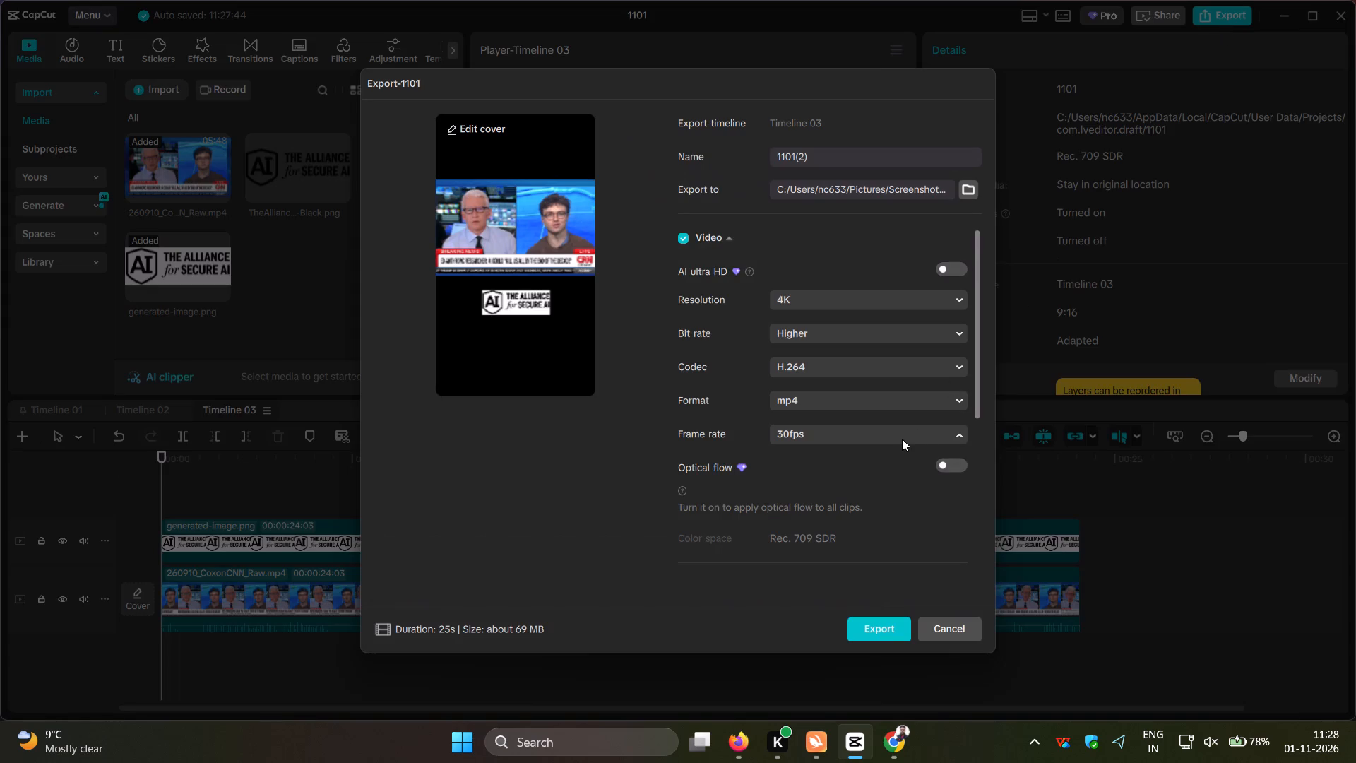
{"action": "left_click", "coordinate": [865, 635]}
{"action": "left_click", "coordinate": [884, 632]}
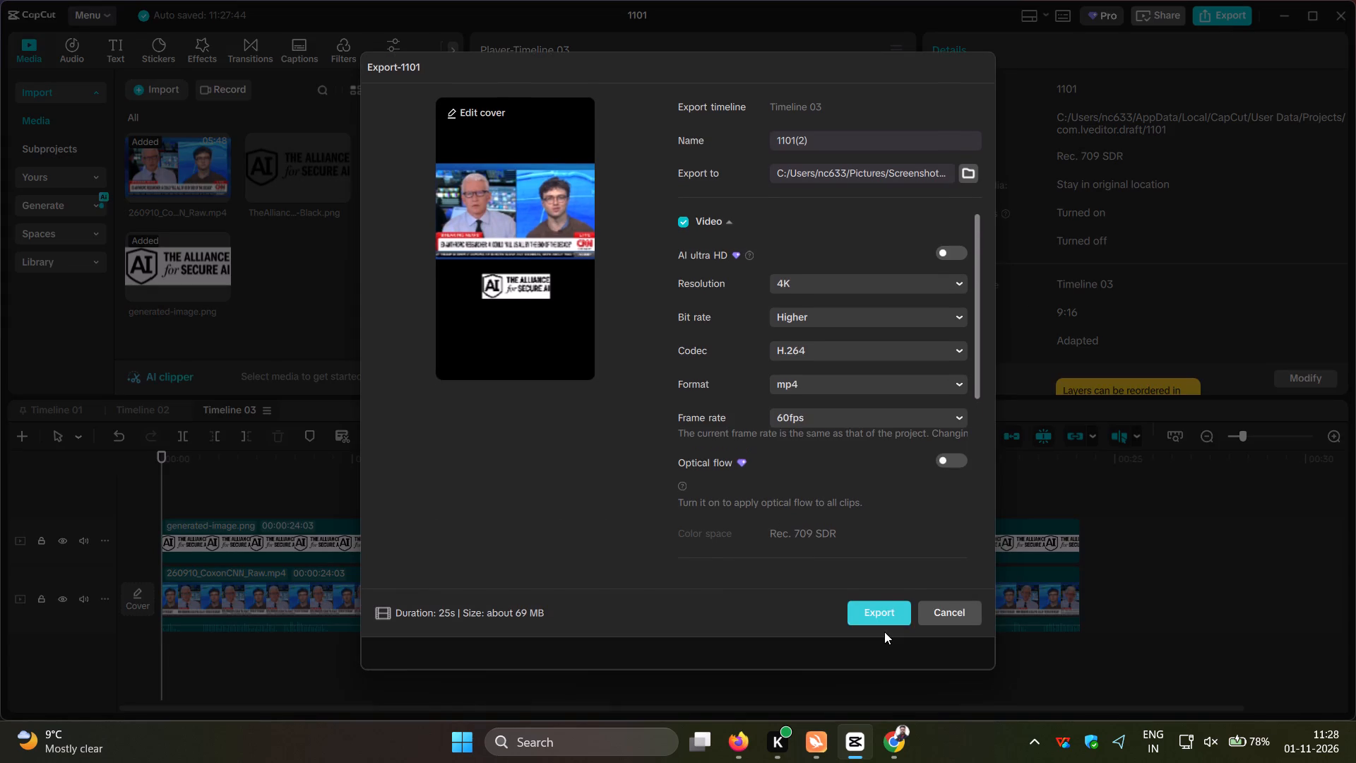
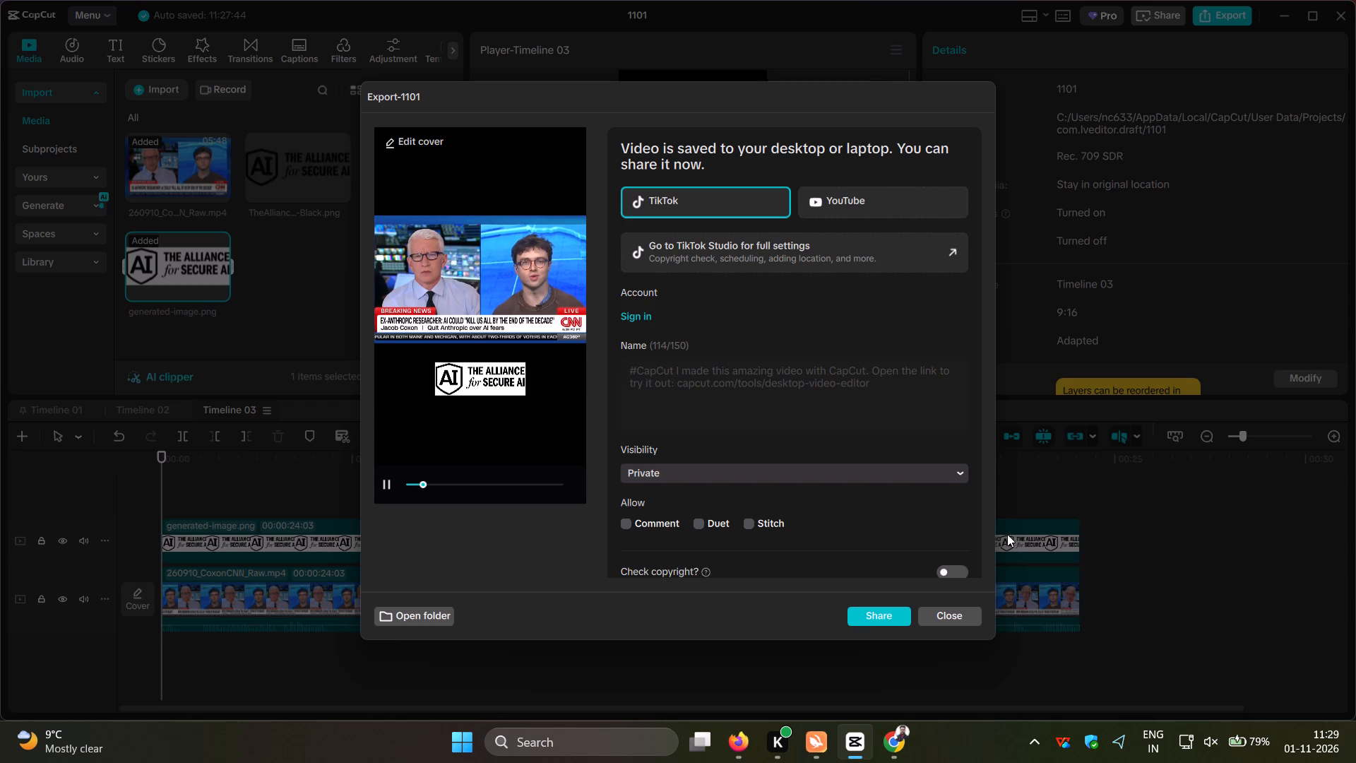
Close the finished export and delete the interview clip and its logo from Timeline 03.
{"action": "left_click", "coordinate": [963, 611]}
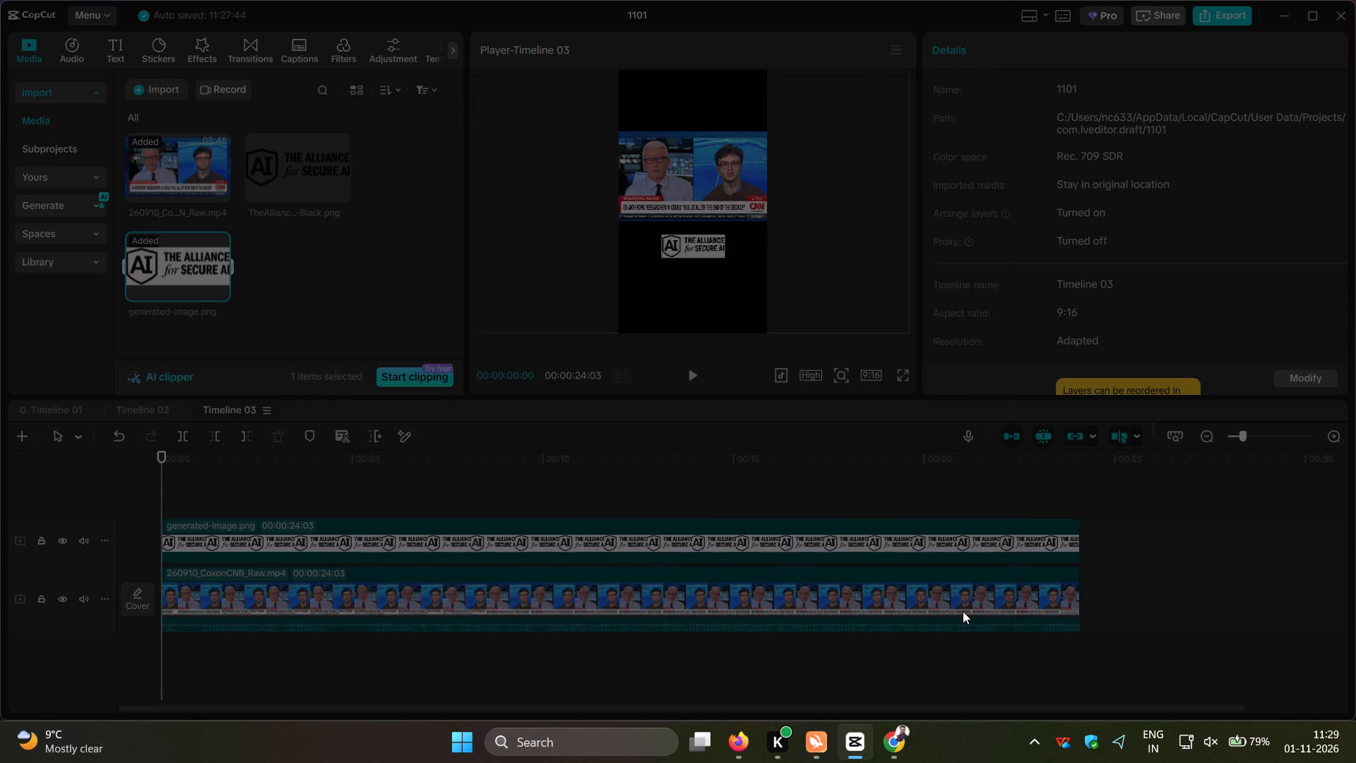
{"action": "left_click", "coordinate": [422, 580]}
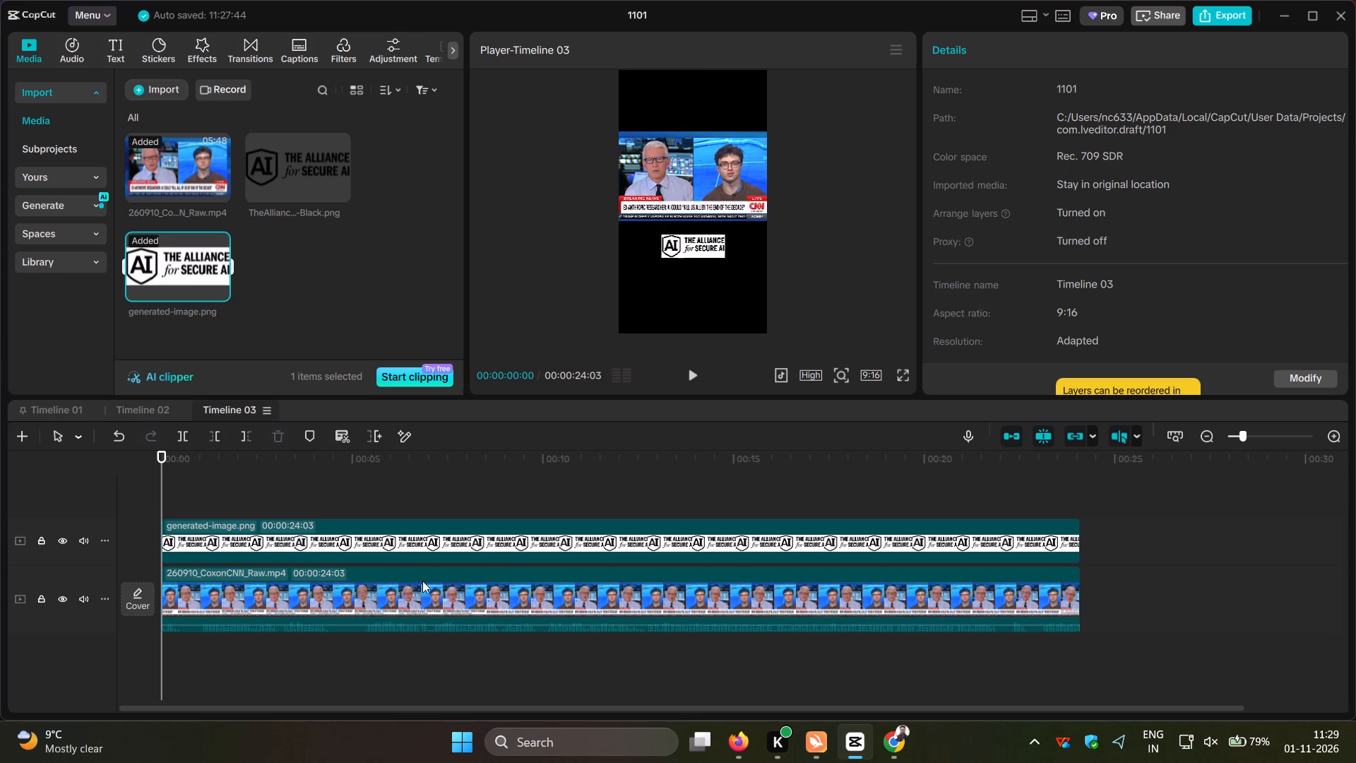
{"action": "left_click", "coordinate": [420, 590]}
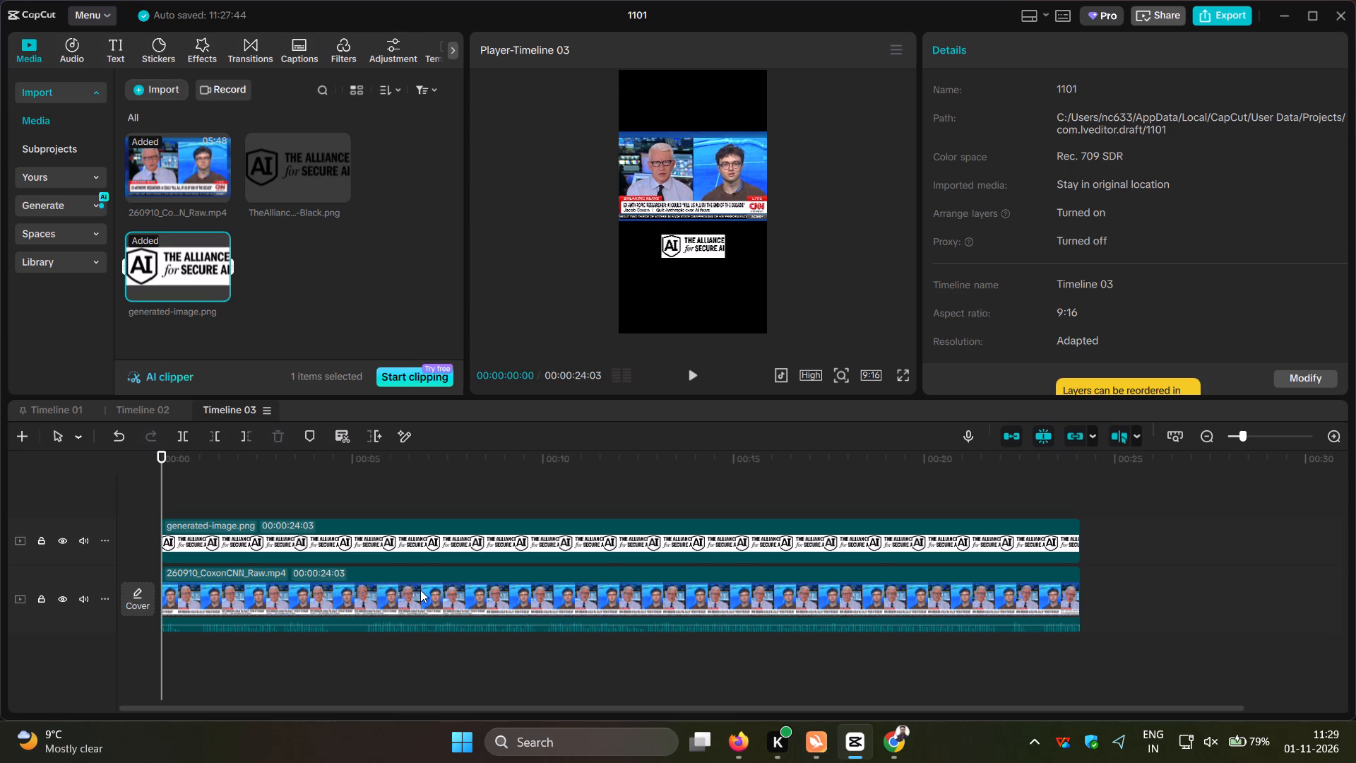
{"action": "triple_click", "coordinate": [420, 590]}
{"action": "double_click", "coordinate": [420, 590]}
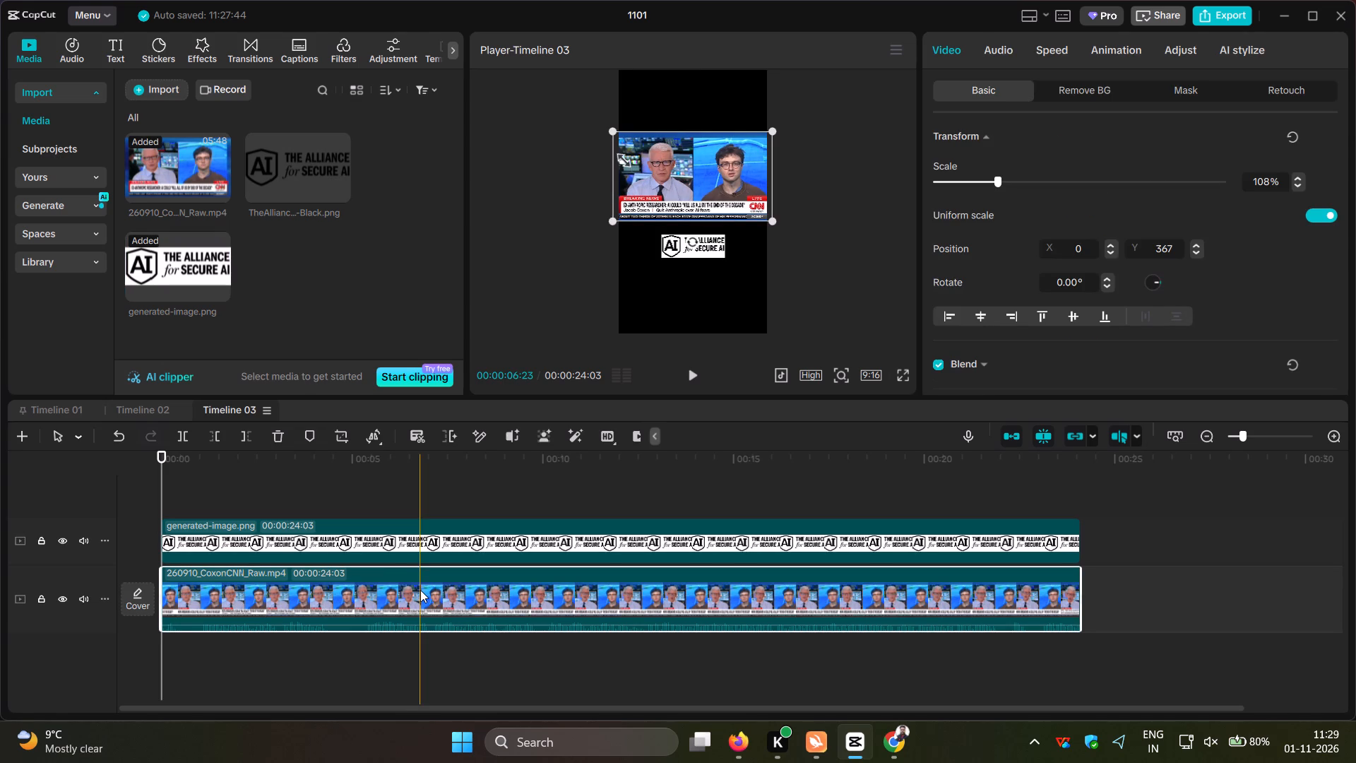
{"action": "left_click", "coordinate": [278, 441]}
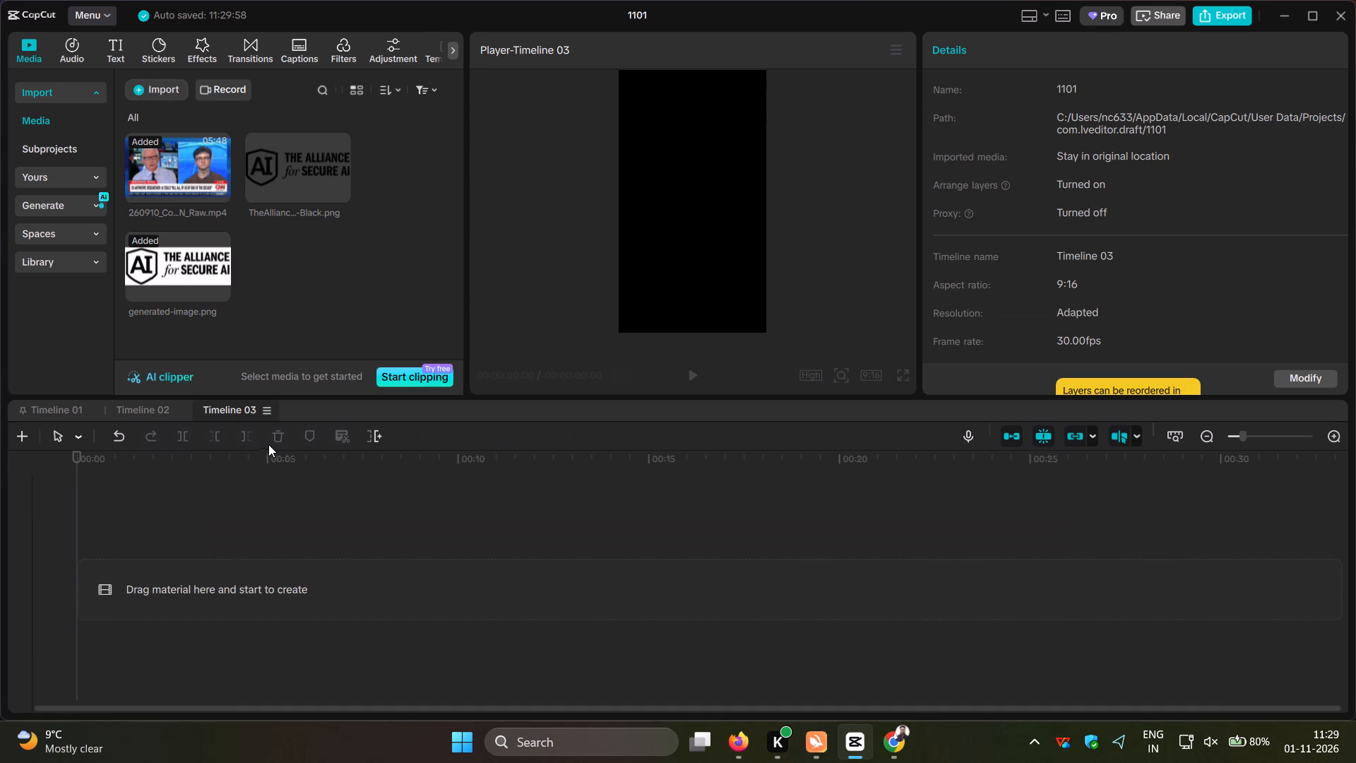
Add the raw CNN interview to the empty timeline, split it at 00:00:30:02 and delete everything after the cut.
{"action": "left_click", "coordinate": [219, 185]}
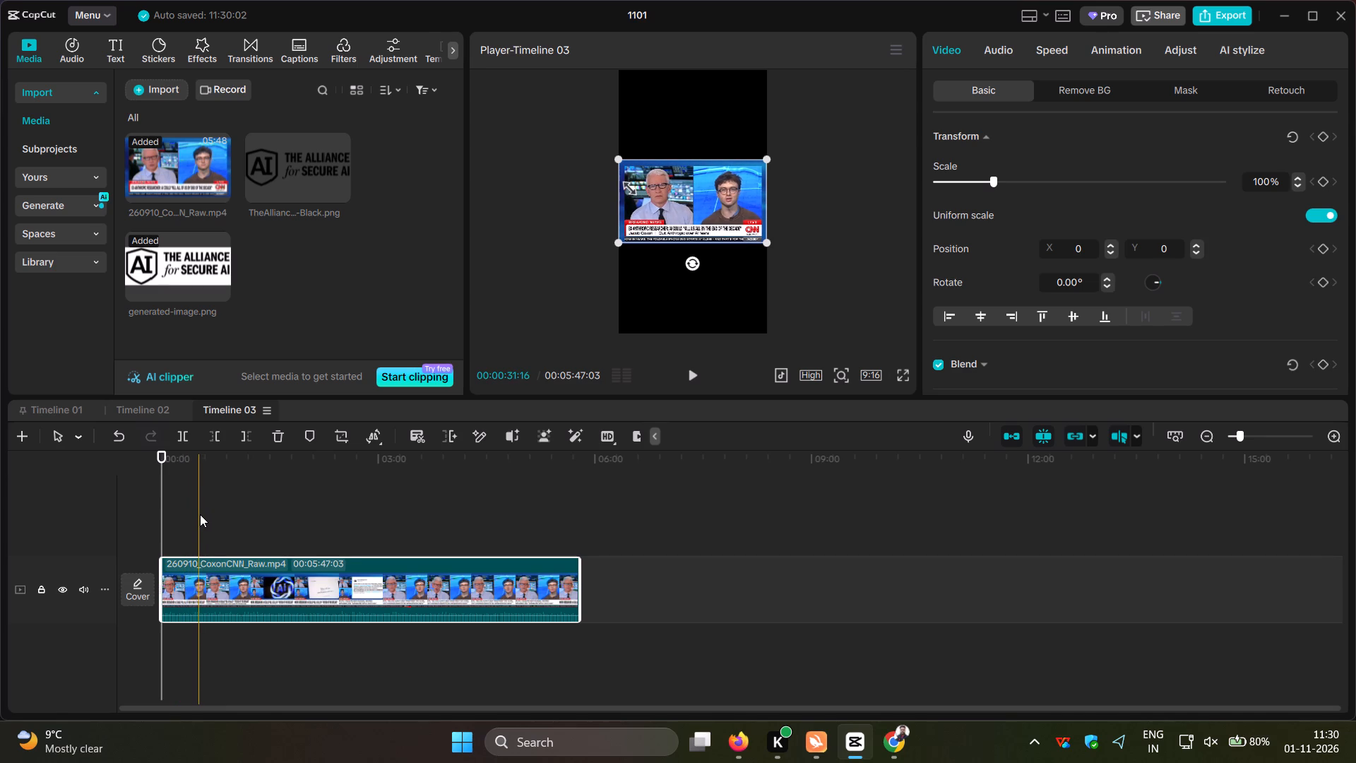
{"action": "left_click", "coordinate": [198, 514]}
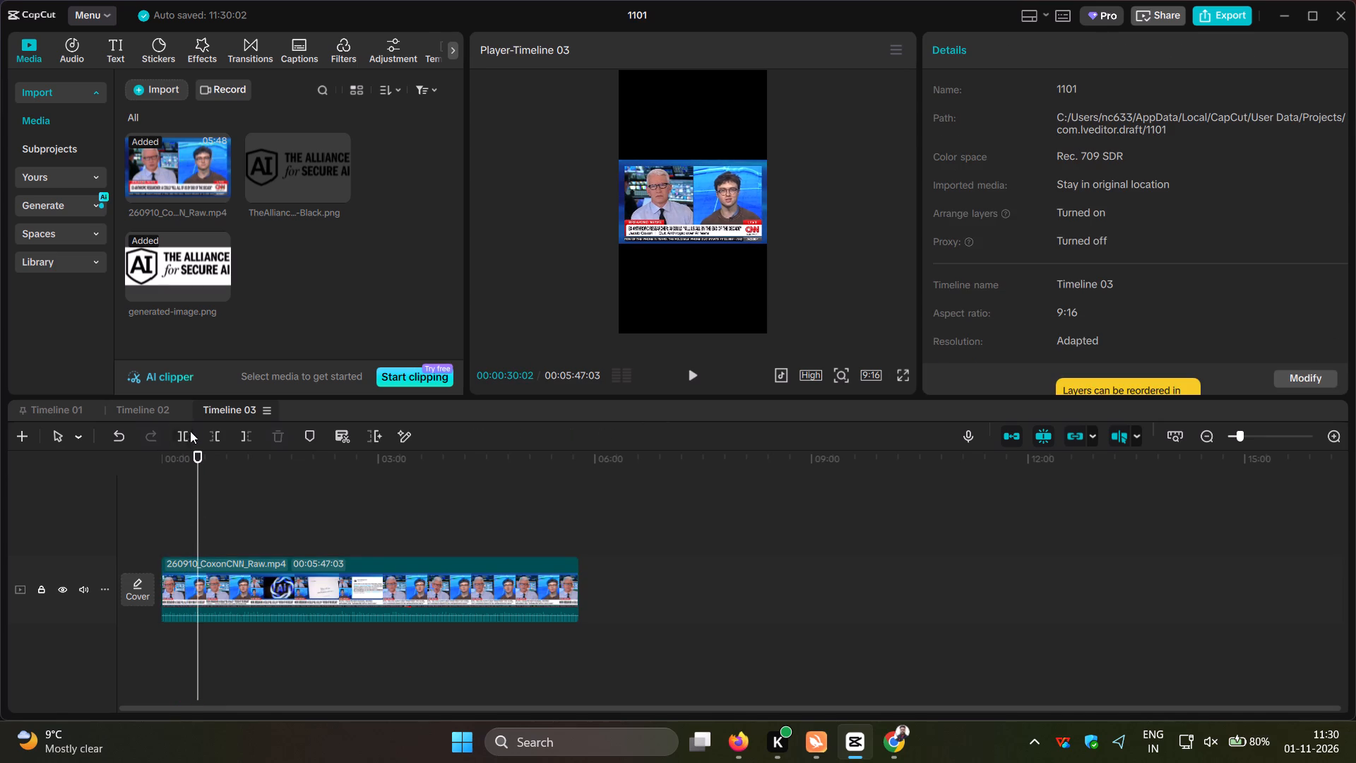
{"action": "left_click", "coordinate": [187, 437]}
{"action": "left_click", "coordinate": [321, 586]}
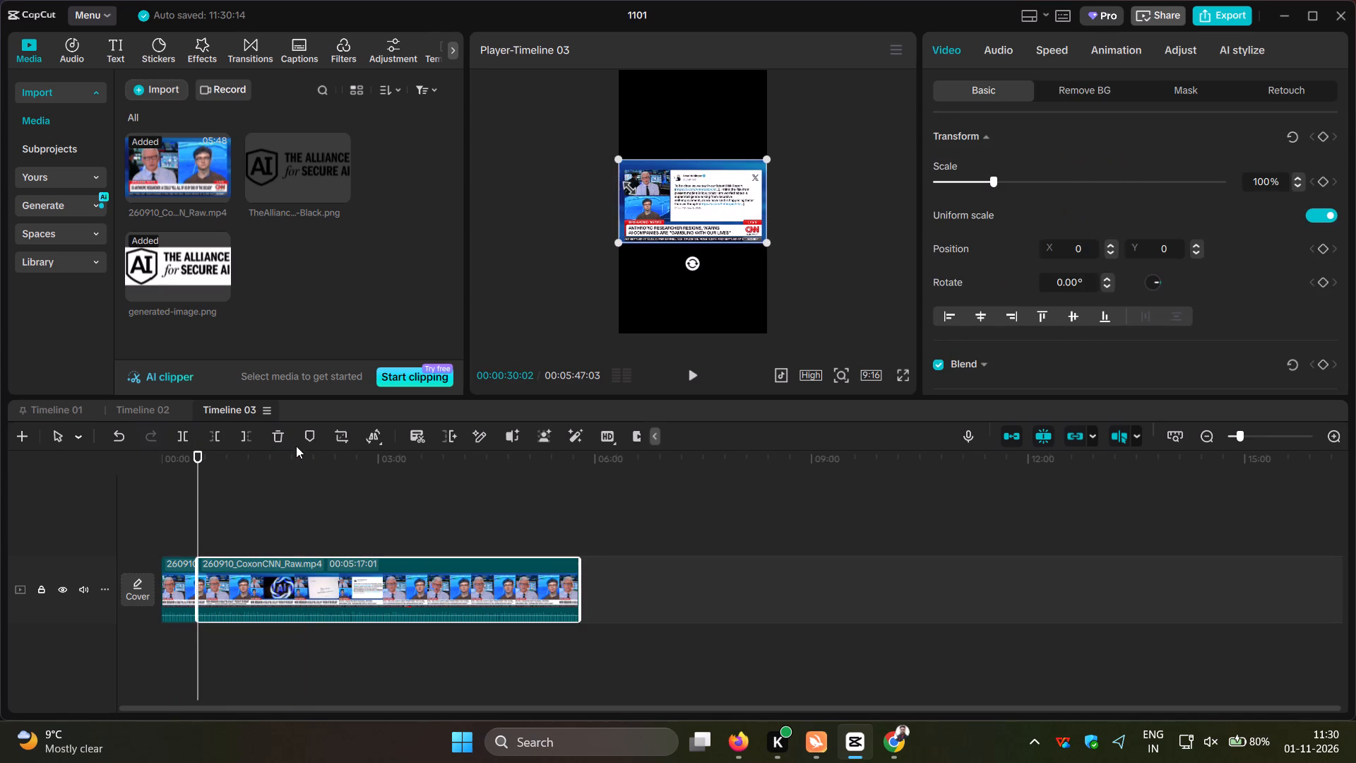
{"action": "left_click", "coordinate": [282, 430]}
{"action": "left_click", "coordinate": [1169, 440]}
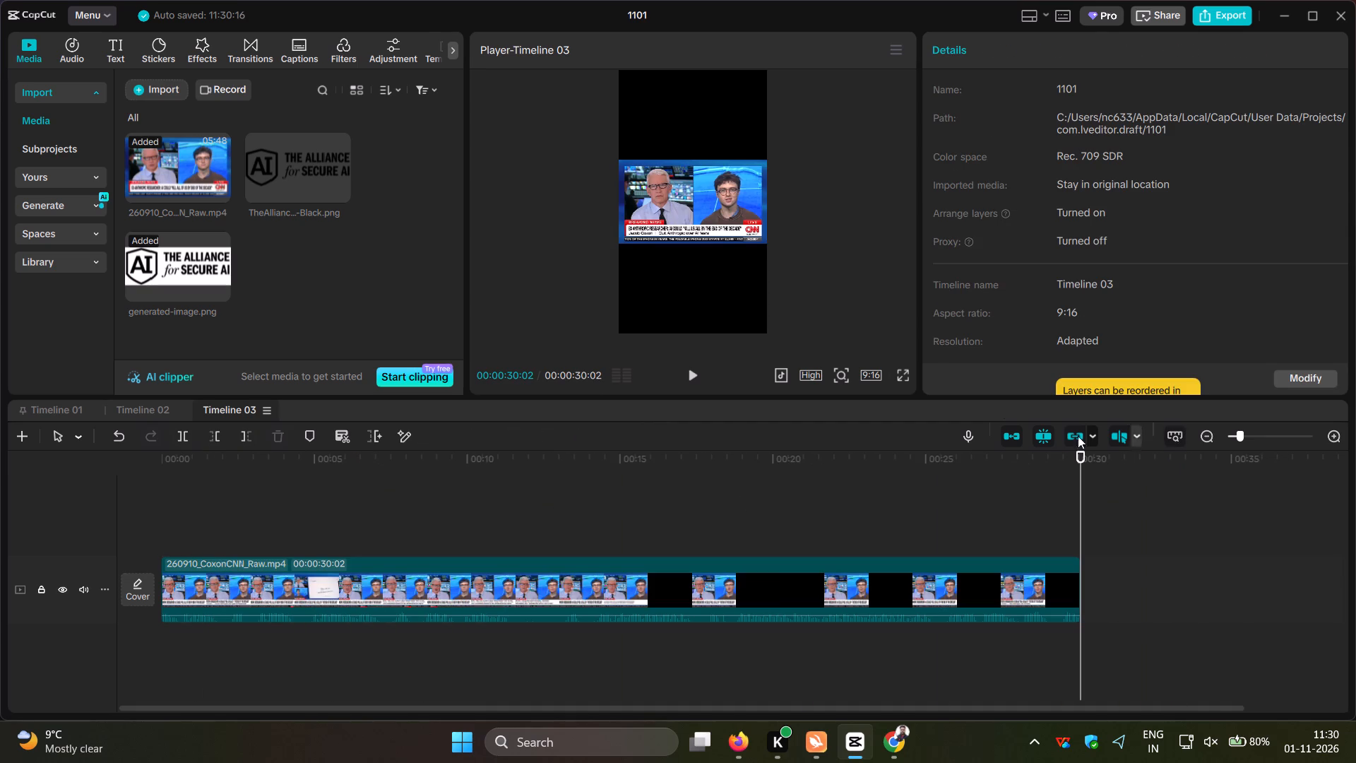
Switch the aspect ratio to 16:9 to play through the trimmed clip, and set it back to 9:16.
{"action": "left_click", "coordinate": [872, 379]}
{"action": "left_click", "coordinate": [915, 449]}
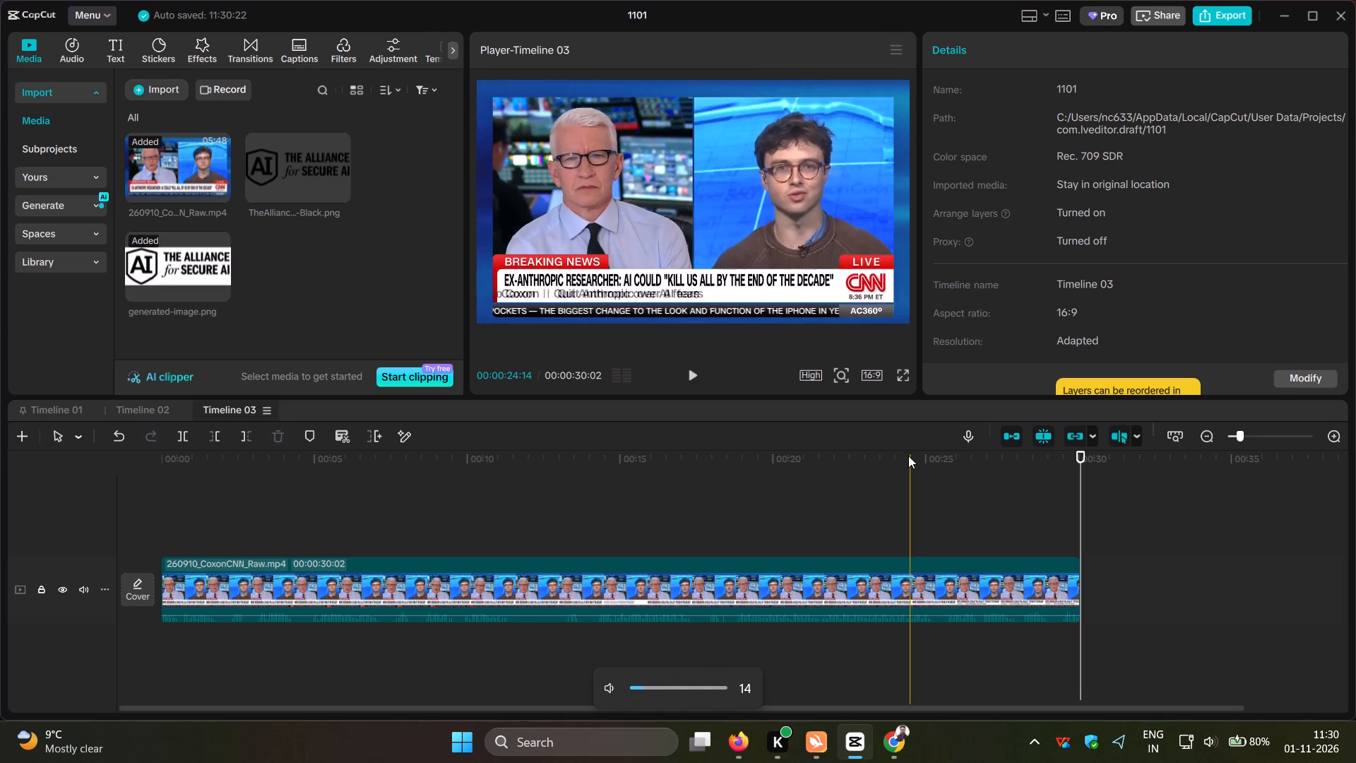
{"action": "left_click", "coordinate": [696, 372]}
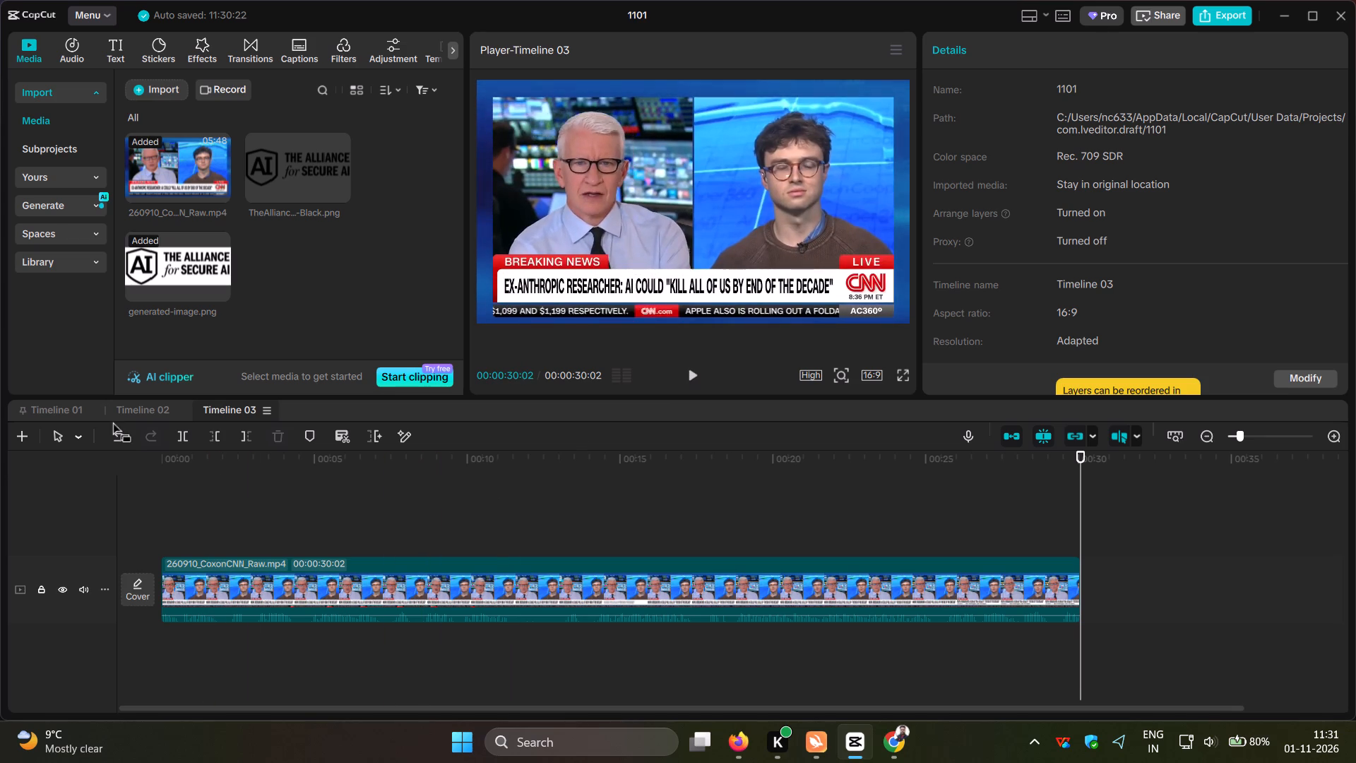
{"action": "left_click", "coordinate": [187, 519]}
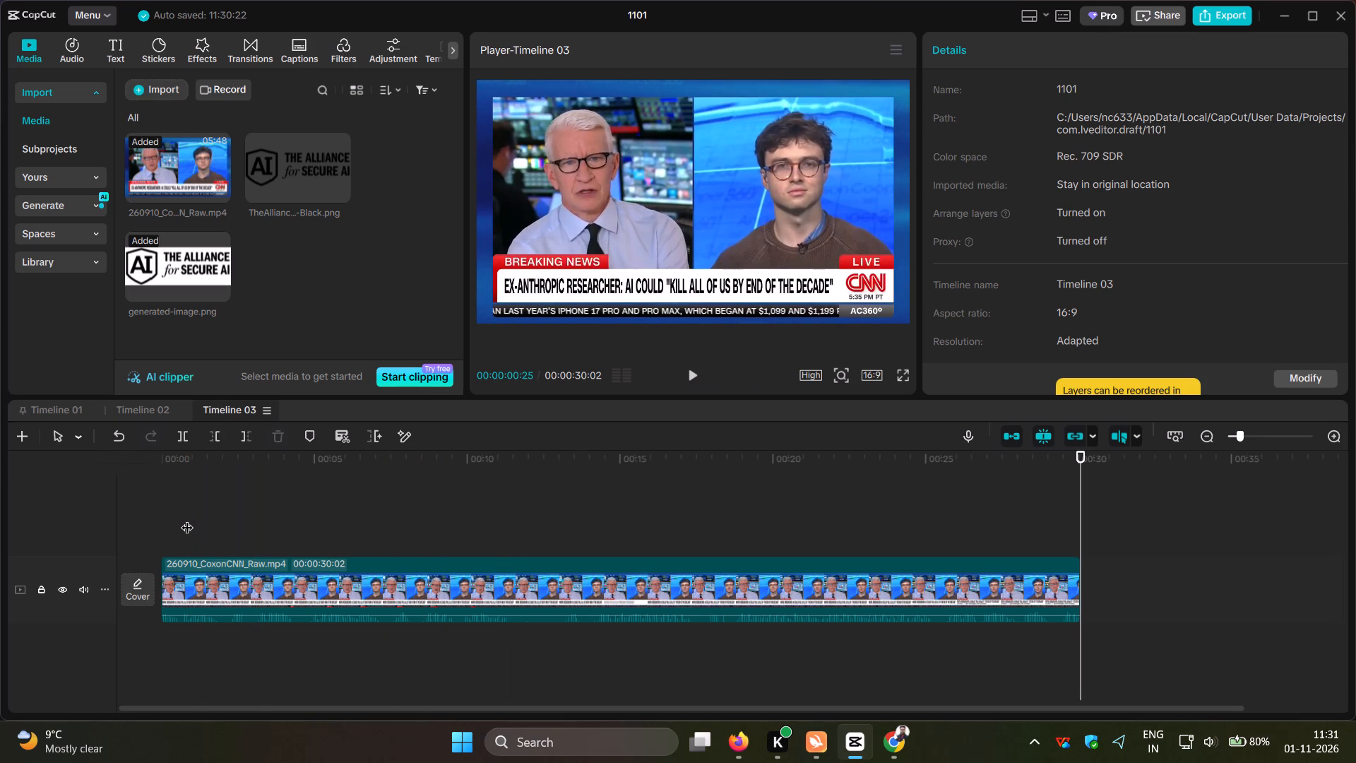
{"action": "left_click_drag", "start_coordinate": [187, 519], "coordinate": [117, 526]}
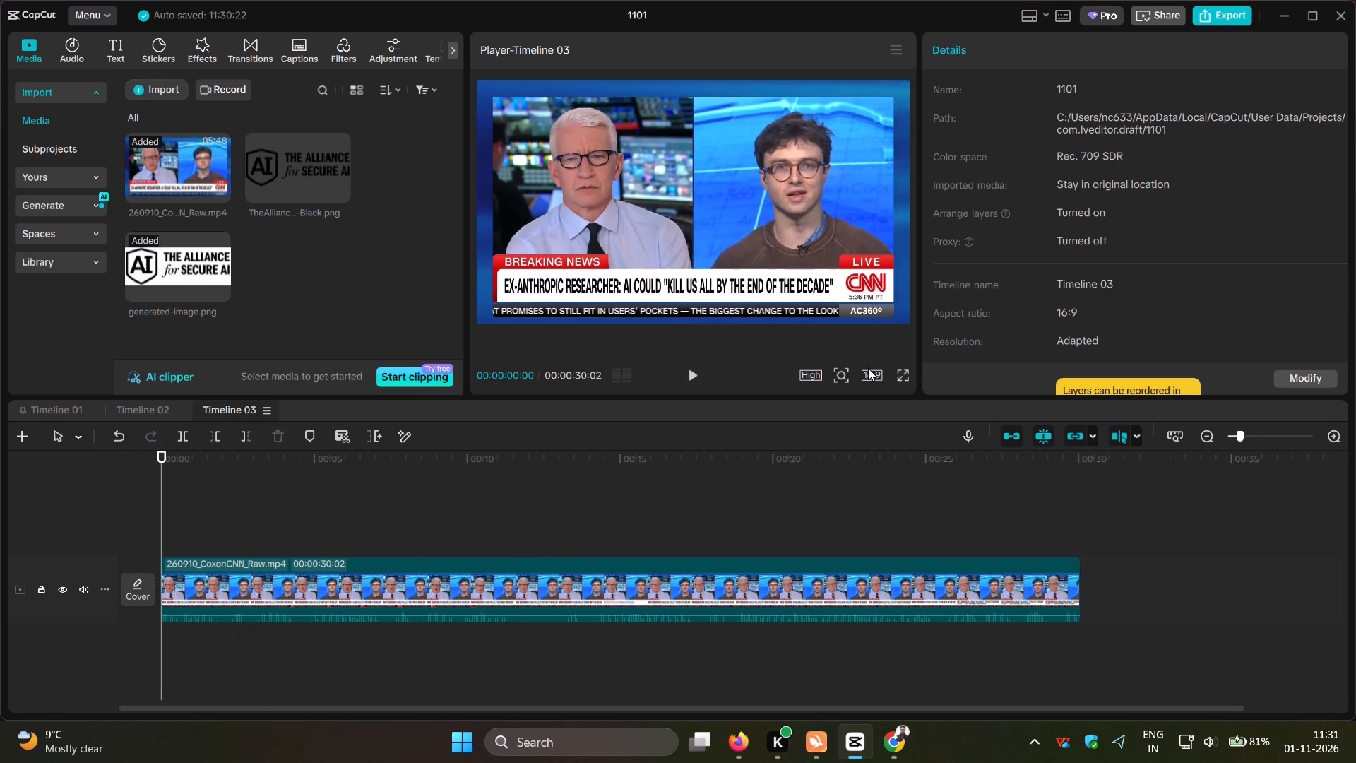
{"action": "left_click", "coordinate": [868, 367]}
{"action": "left_click", "coordinate": [872, 376]}
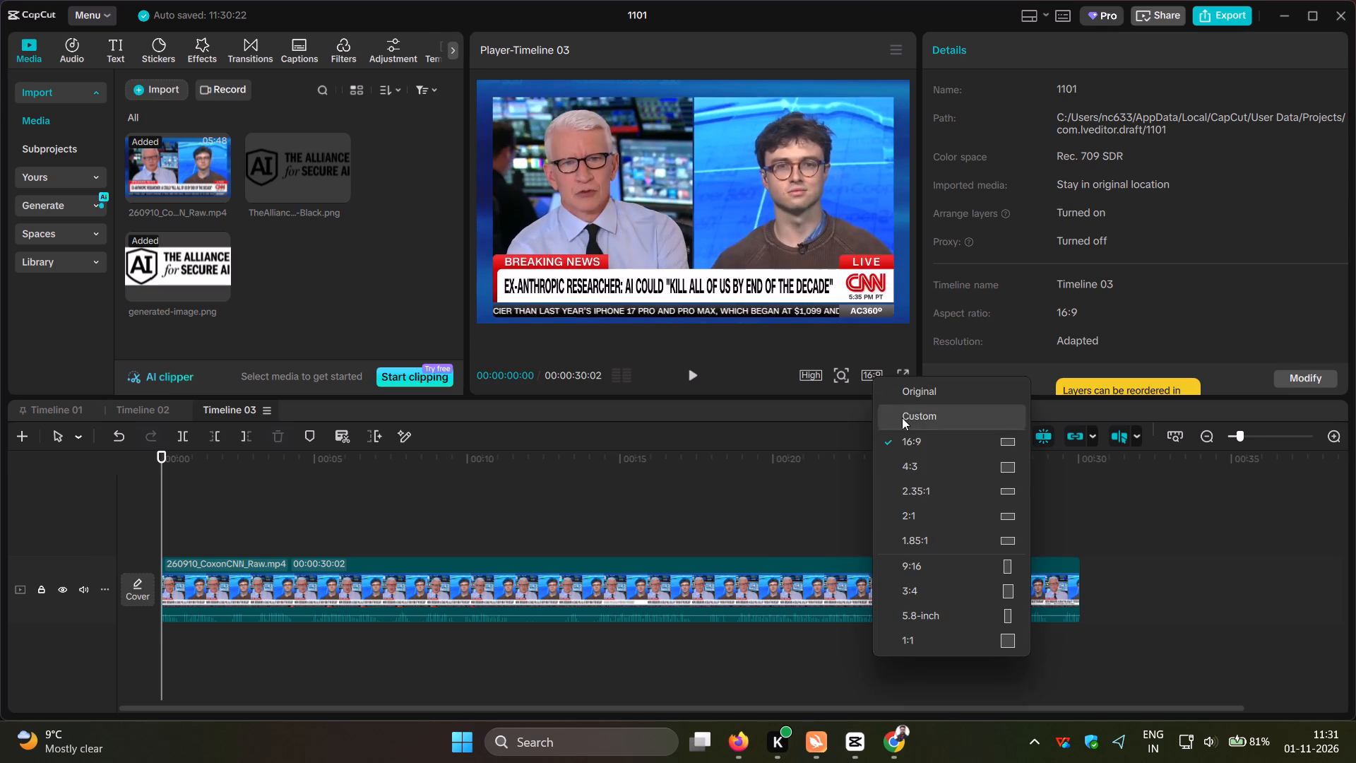
{"action": "left_click", "coordinate": [932, 567]}
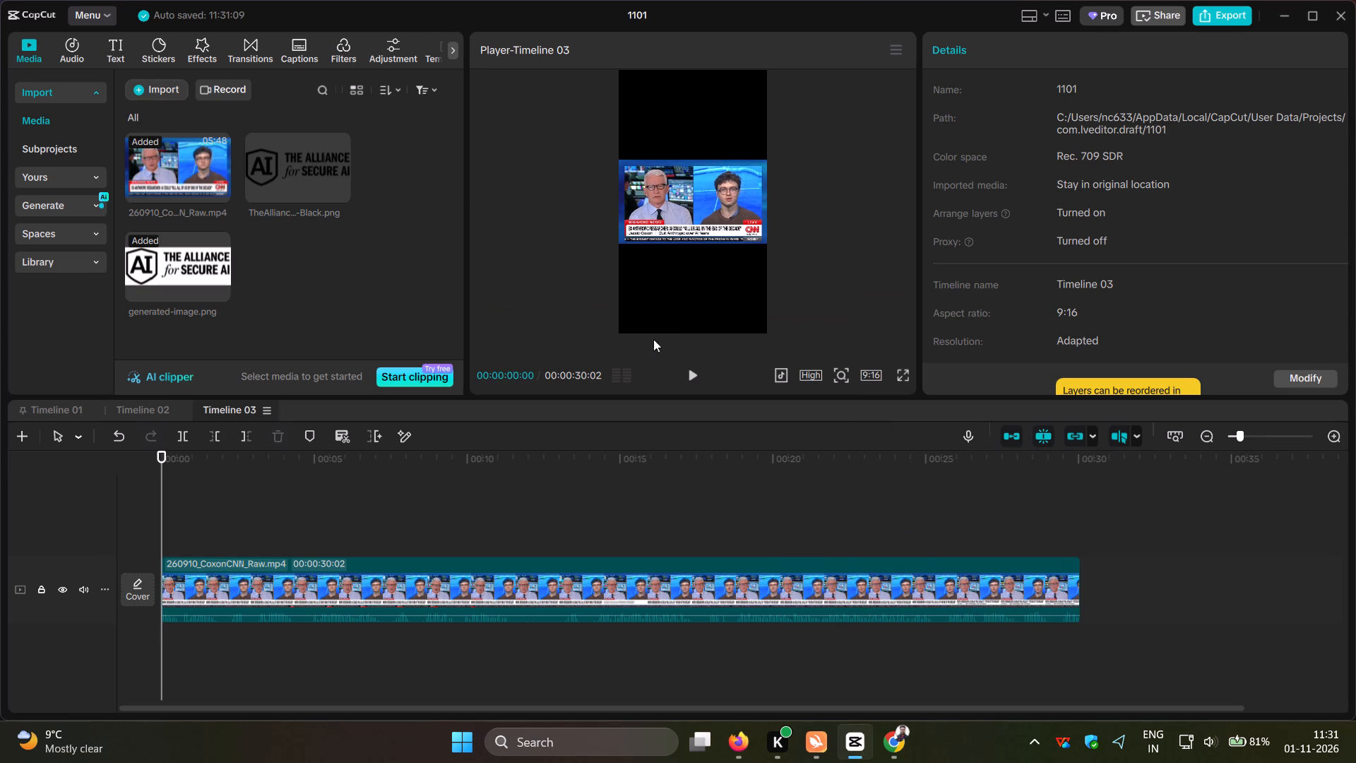
Move the interview video up to Y position 457 and enlarge it to 110% scale.
{"action": "left_click", "coordinate": [694, 220]}
{"action": "left_click_drag", "start_coordinate": [694, 220], "coordinate": [699, 197]}
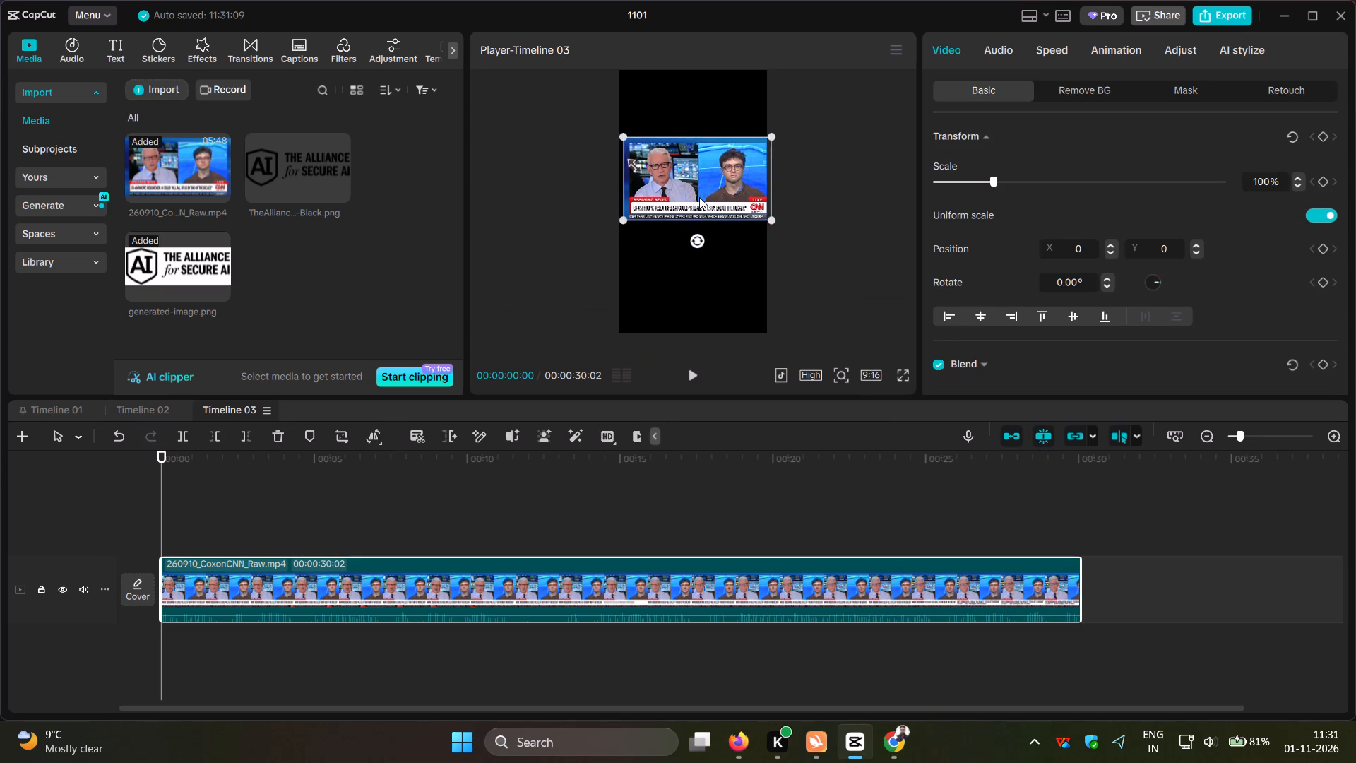
{"action": "left_click_drag", "start_coordinate": [699, 197], "coordinate": [695, 189]}
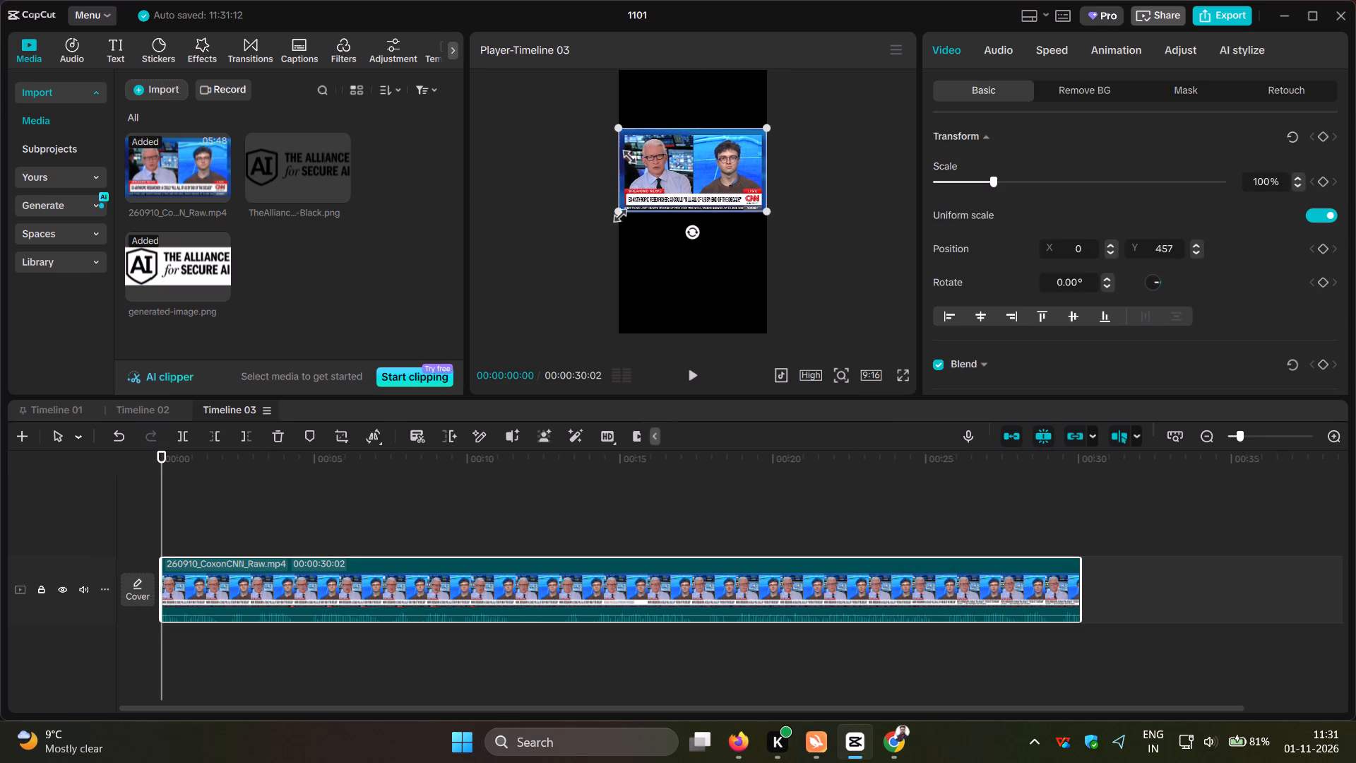
{"action": "left_click_drag", "start_coordinate": [617, 212], "coordinate": [602, 212]}
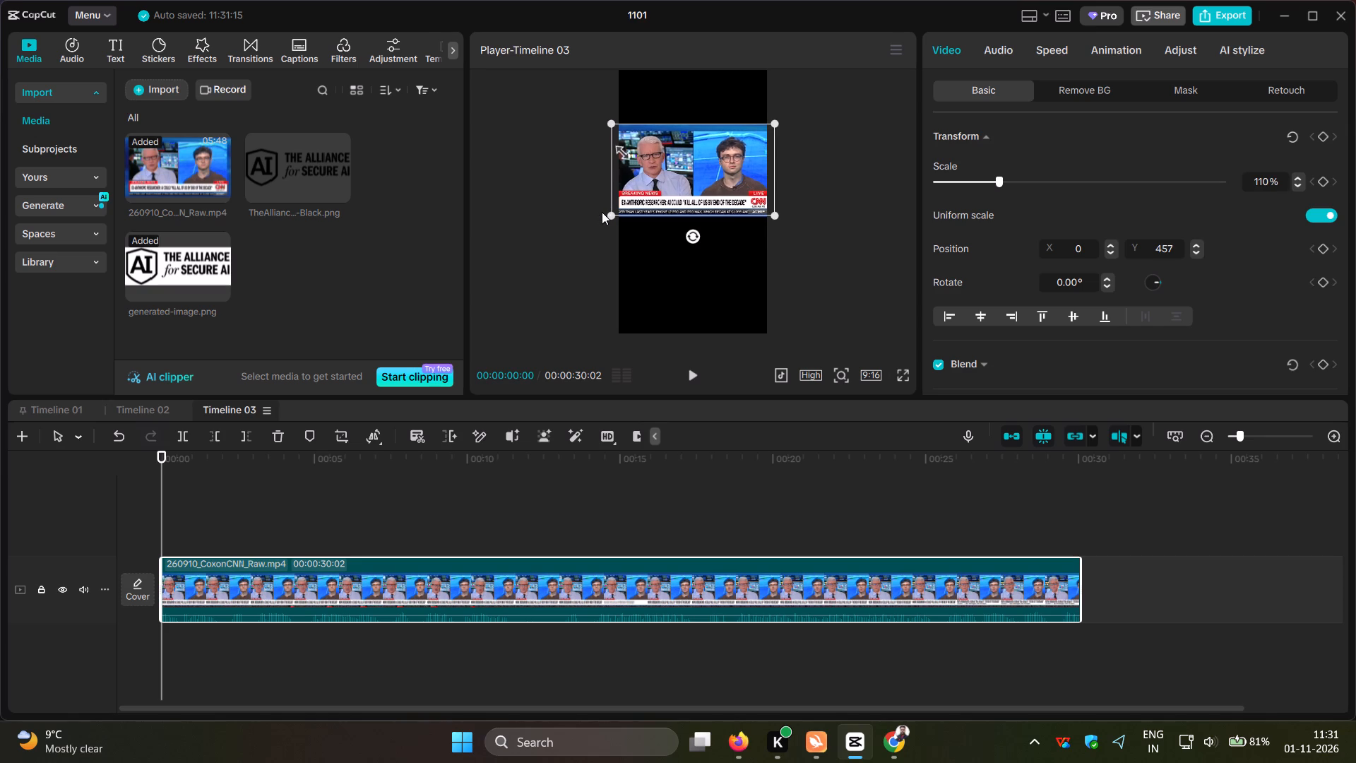
{"action": "left_click", "coordinate": [813, 266]}
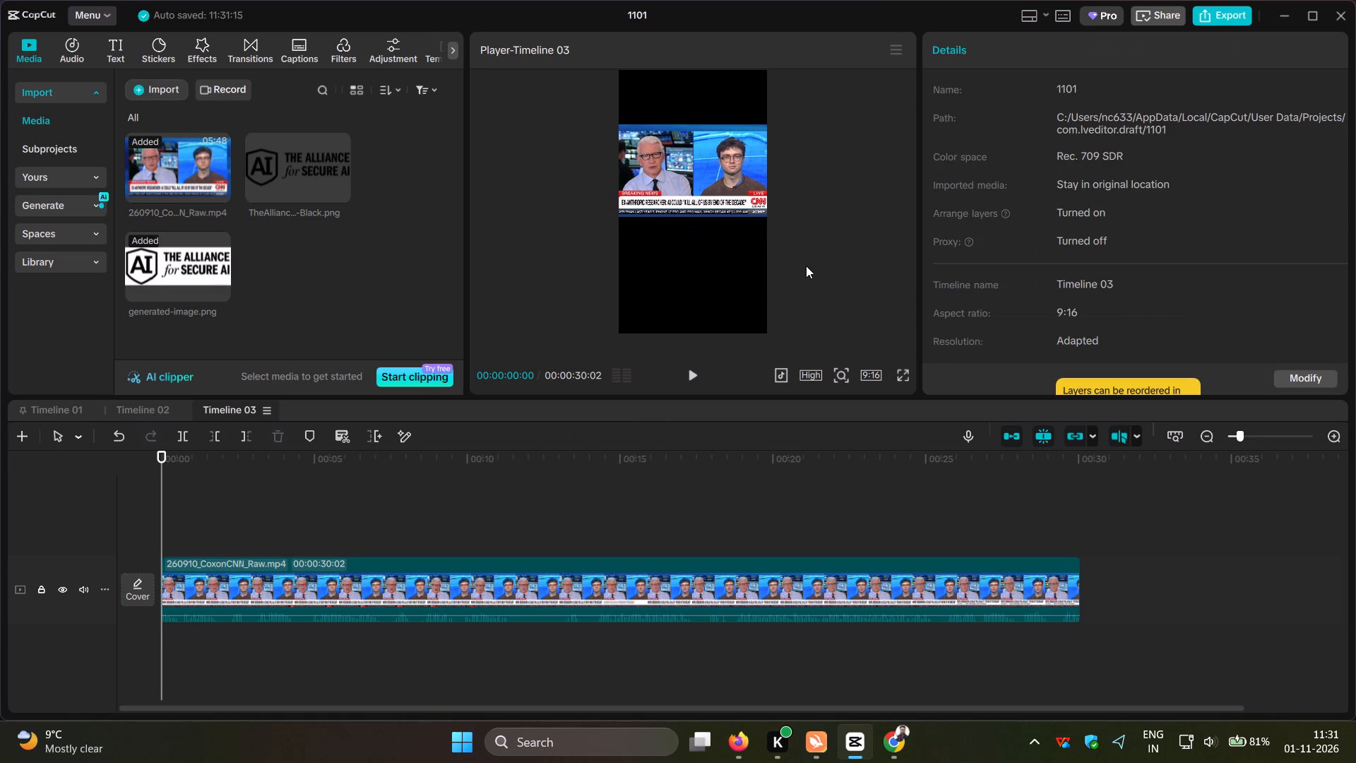
Add the white Alliance logo image on a track above the video and extend it to the clip's full 00:00:30:02 length.
{"action": "left_click", "coordinate": [221, 289]}
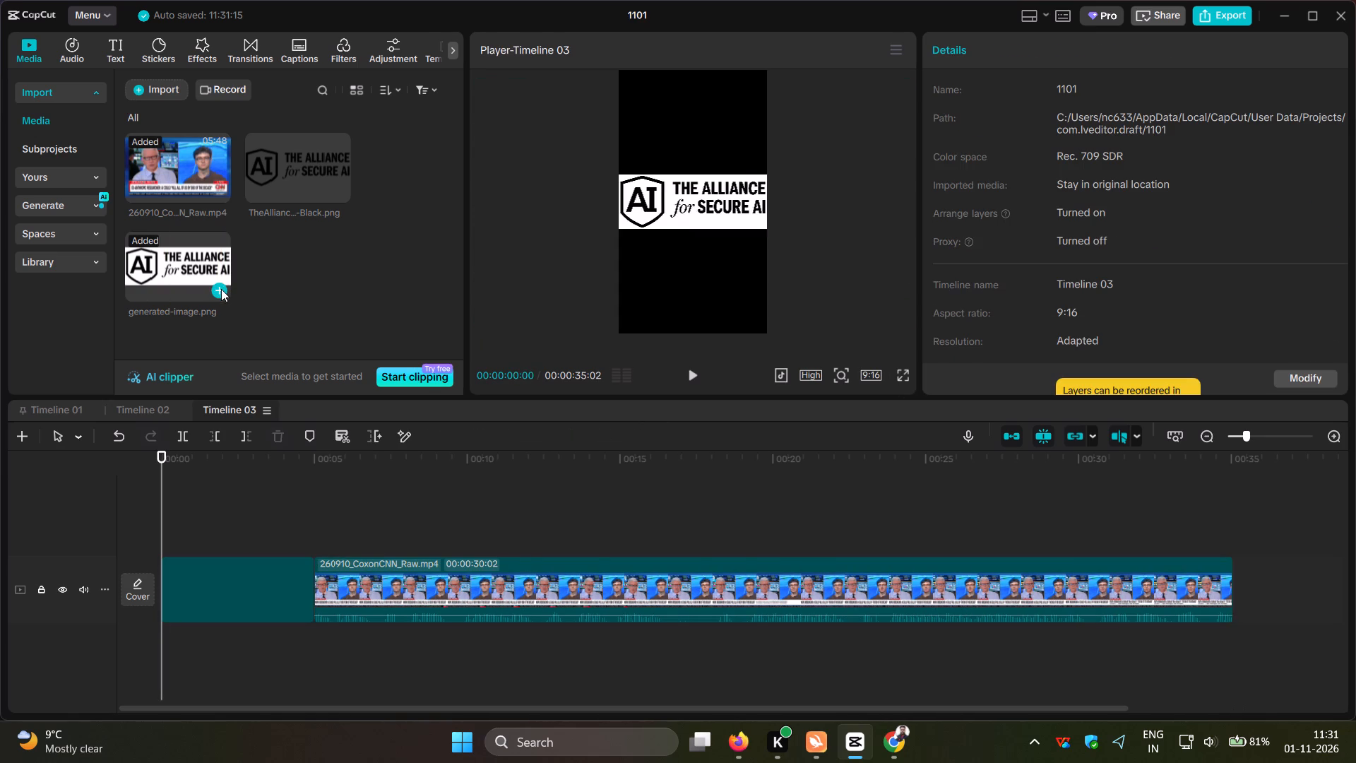
{"action": "left_click_drag", "start_coordinate": [246, 578], "coordinate": [240, 516]}
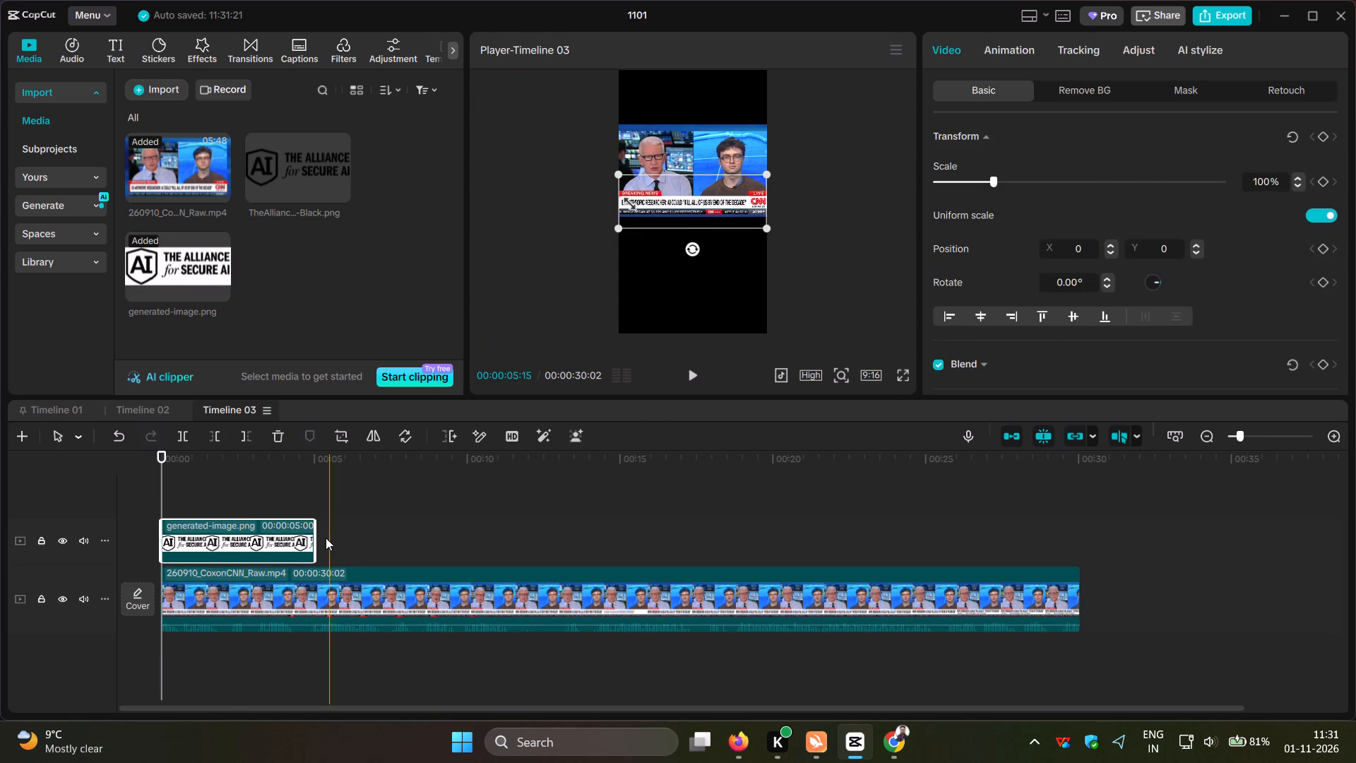
{"action": "left_click_drag", "start_coordinate": [315, 536], "coordinate": [895, 562]}
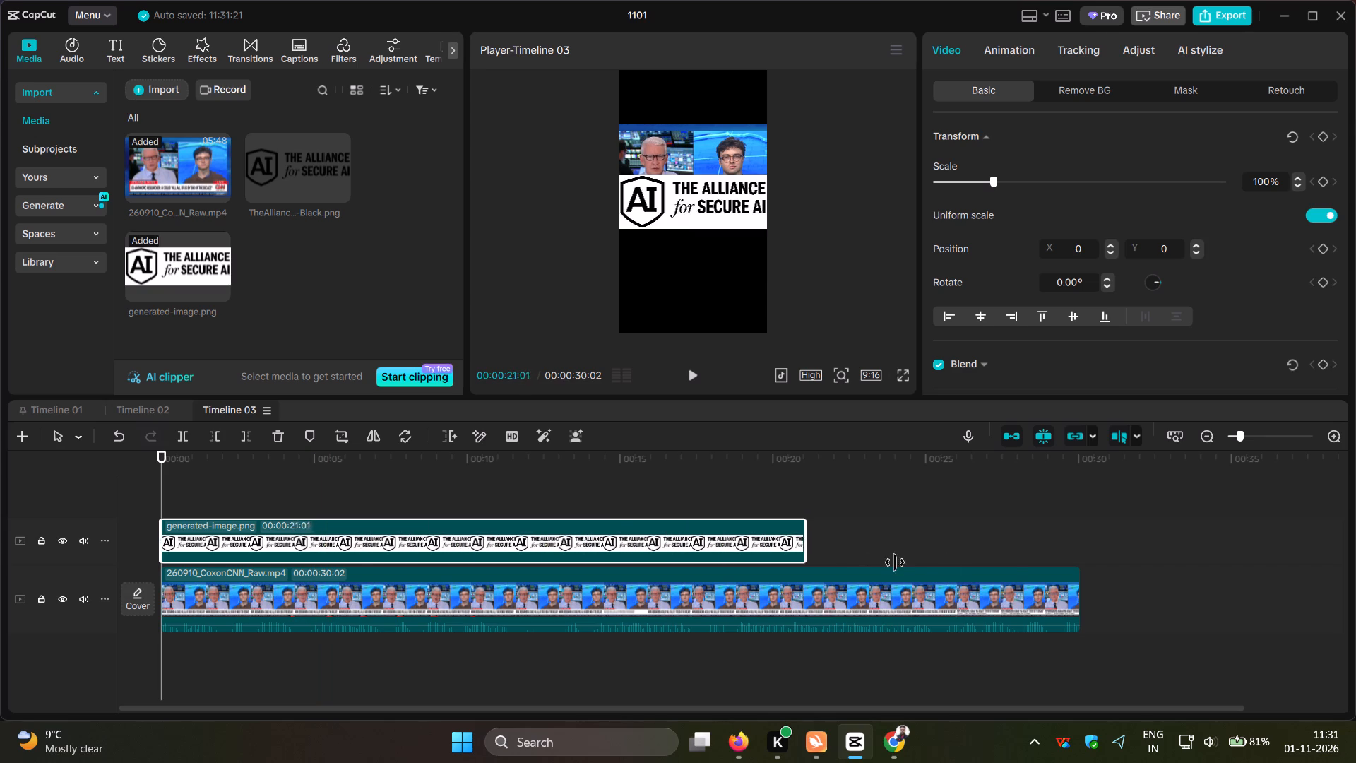
{"action": "left_click_drag", "start_coordinate": [895, 562], "coordinate": [1073, 574]}
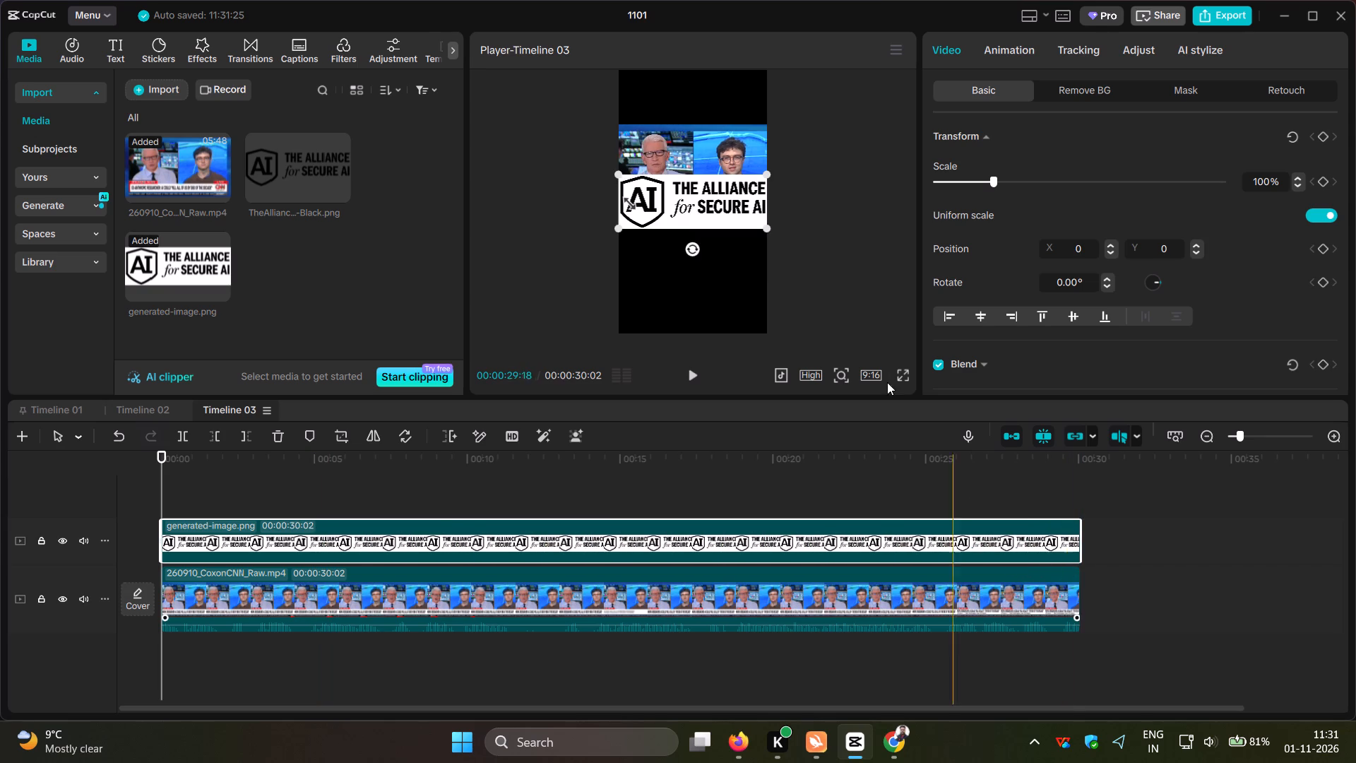
Shrink the Alliance logo to 50%, place it centred below the video at Y position -676, and check the framing in full screen.
{"action": "left_click_drag", "start_coordinate": [614, 172], "coordinate": [634, 185]}
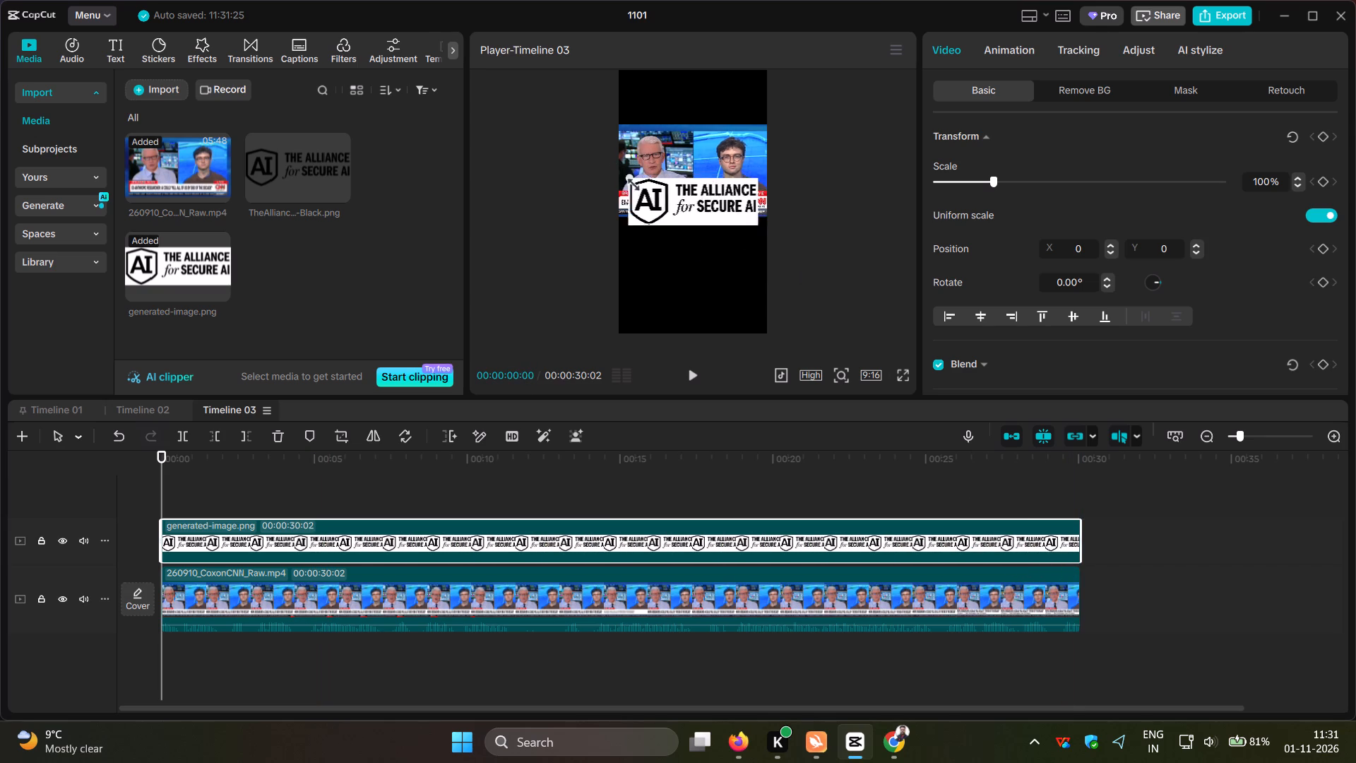
{"action": "left_click_drag", "start_coordinate": [634, 185], "coordinate": [662, 208]}
{"action": "left_click_drag", "start_coordinate": [700, 203], "coordinate": [701, 203]}
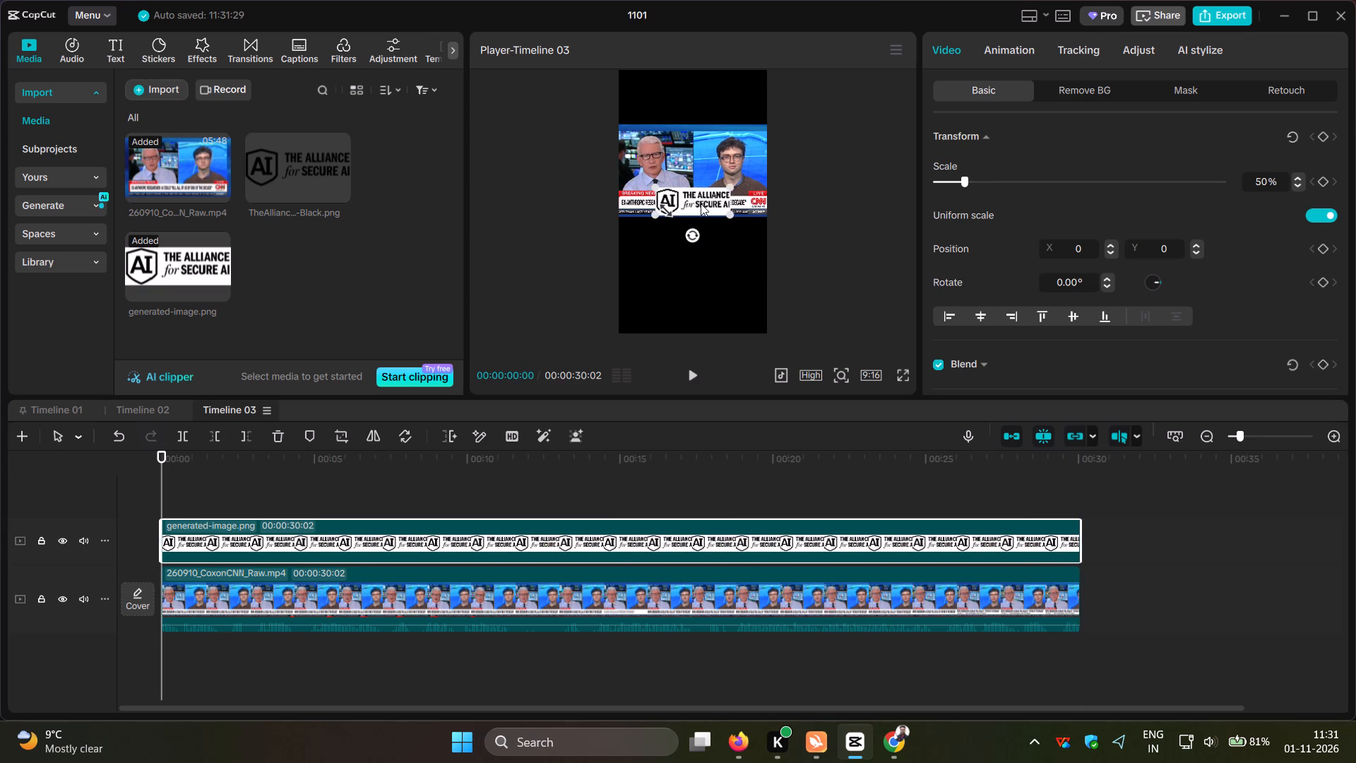
{"action": "left_click_drag", "start_coordinate": [701, 203], "coordinate": [698, 250]}
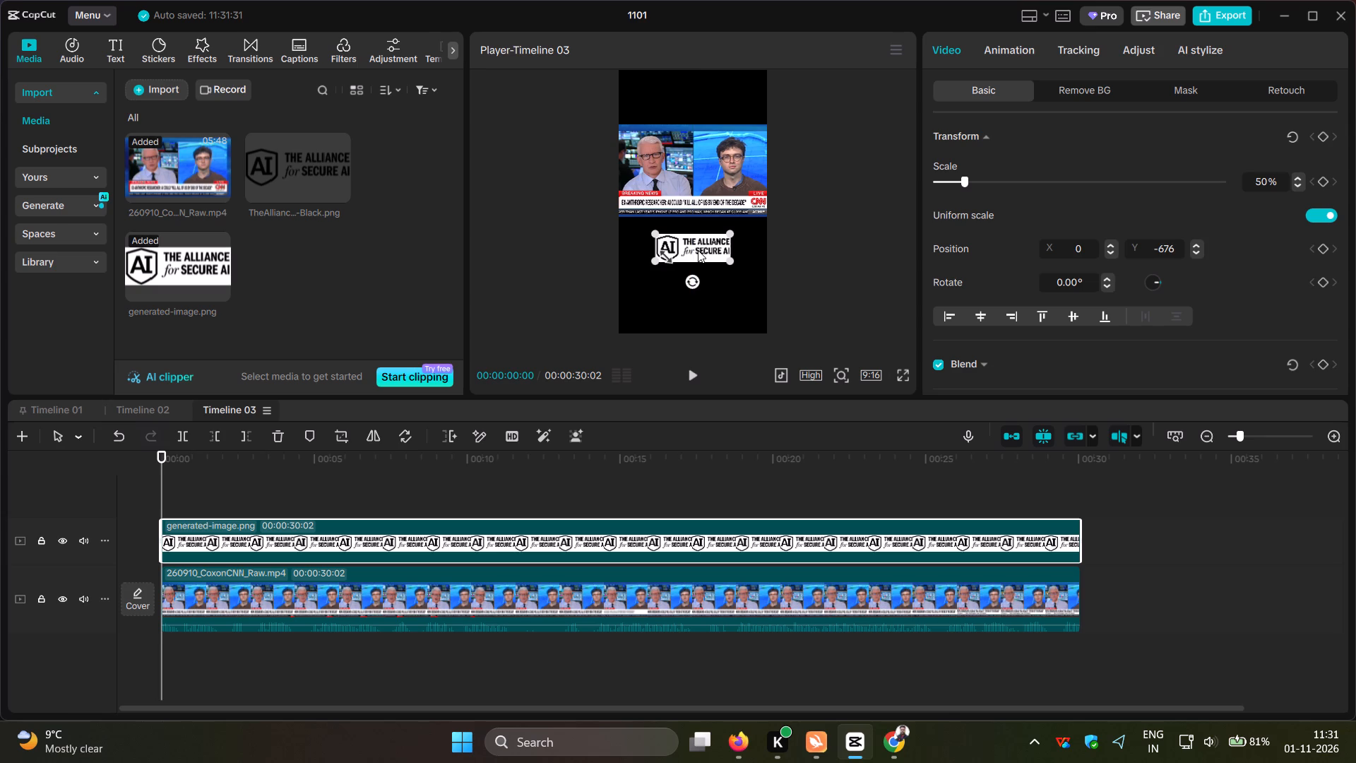
{"action": "left_click", "coordinate": [908, 377]}
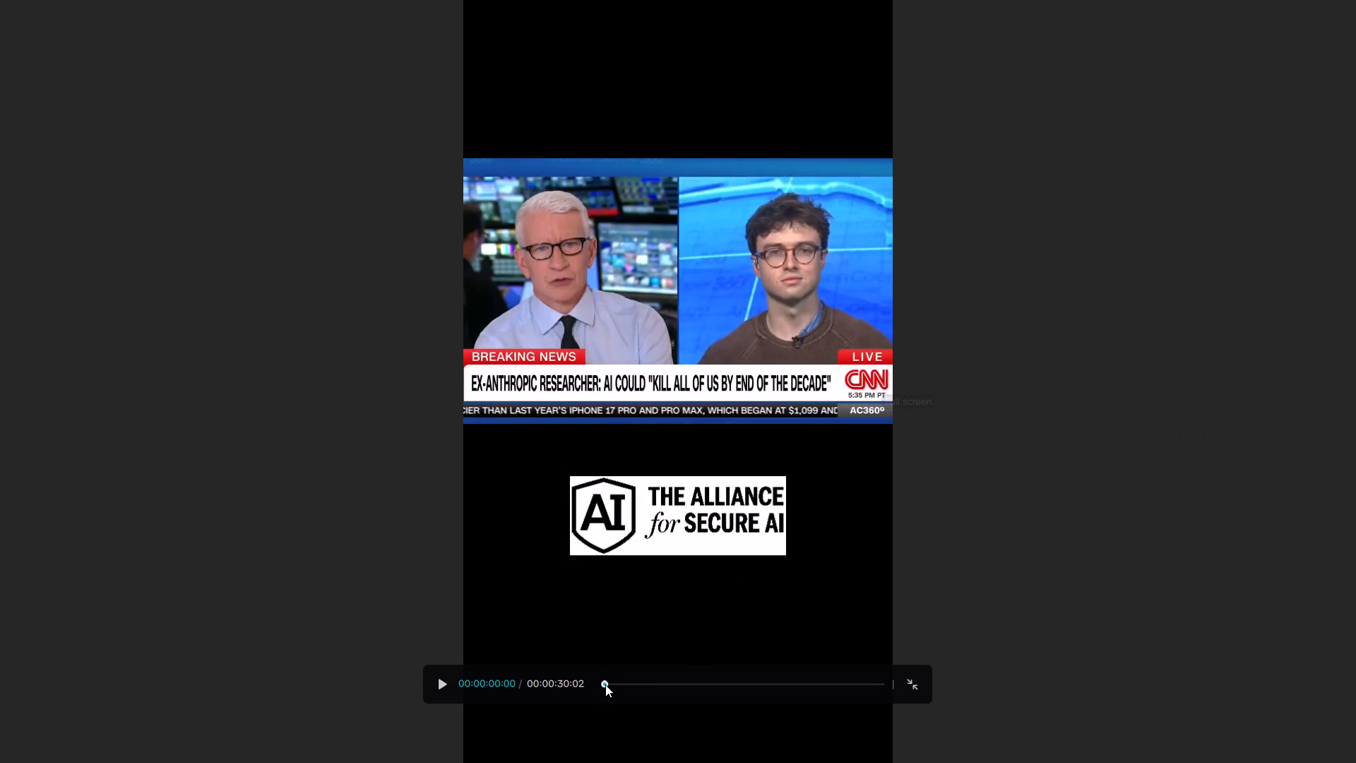
{"action": "left_click_drag", "start_coordinate": [605, 685], "coordinate": [845, 708]}
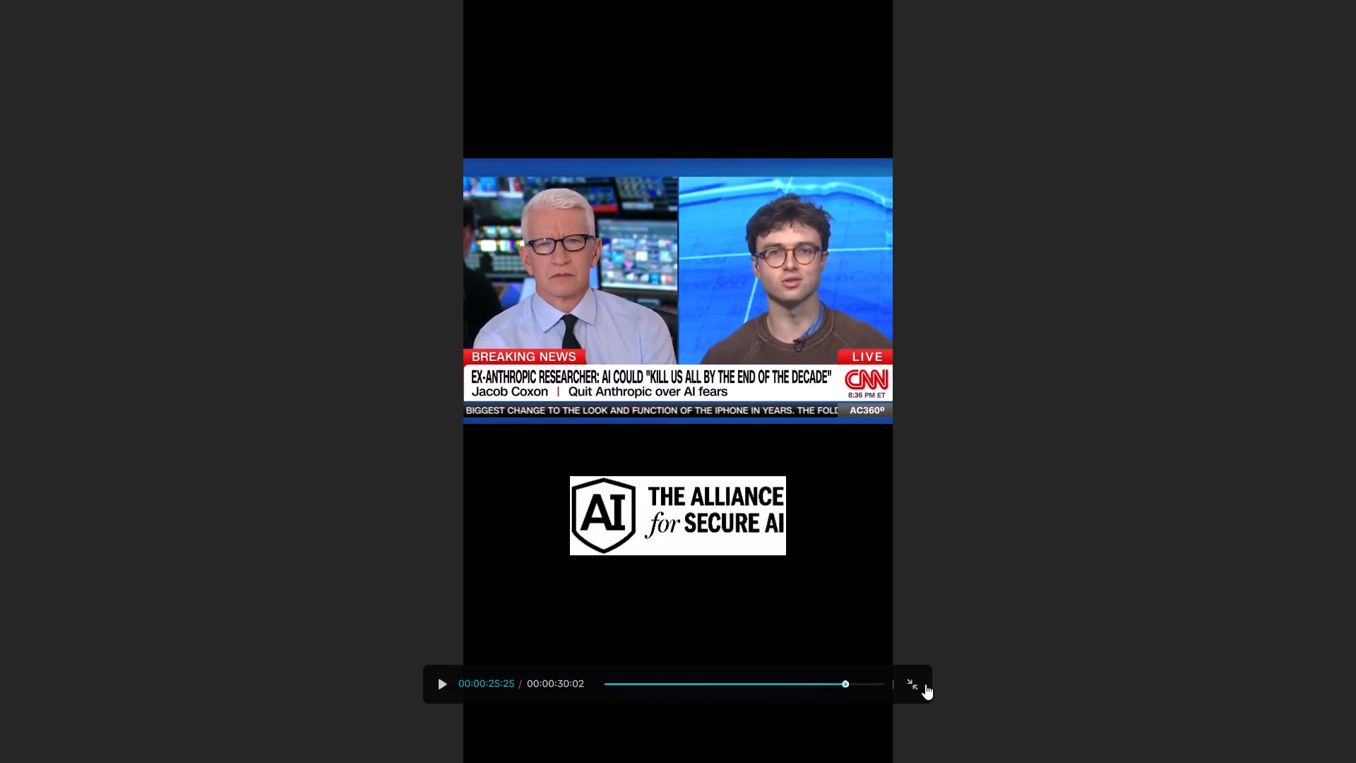
{"action": "left_click", "coordinate": [917, 684]}
Export the 30-second Timeline 03 clip with the frame rate set to 60fps.
{"action": "left_click", "coordinate": [1217, 17]}
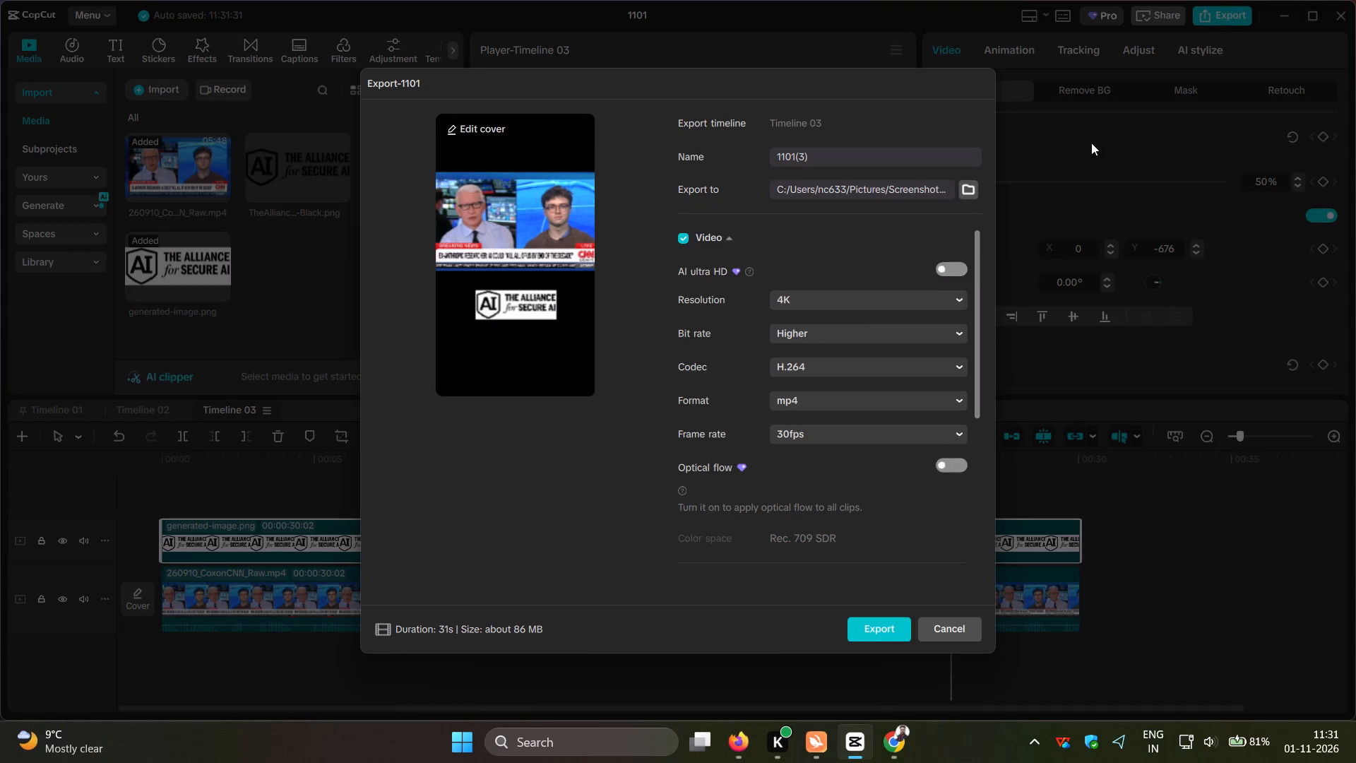
{"action": "left_click", "coordinate": [867, 434]}
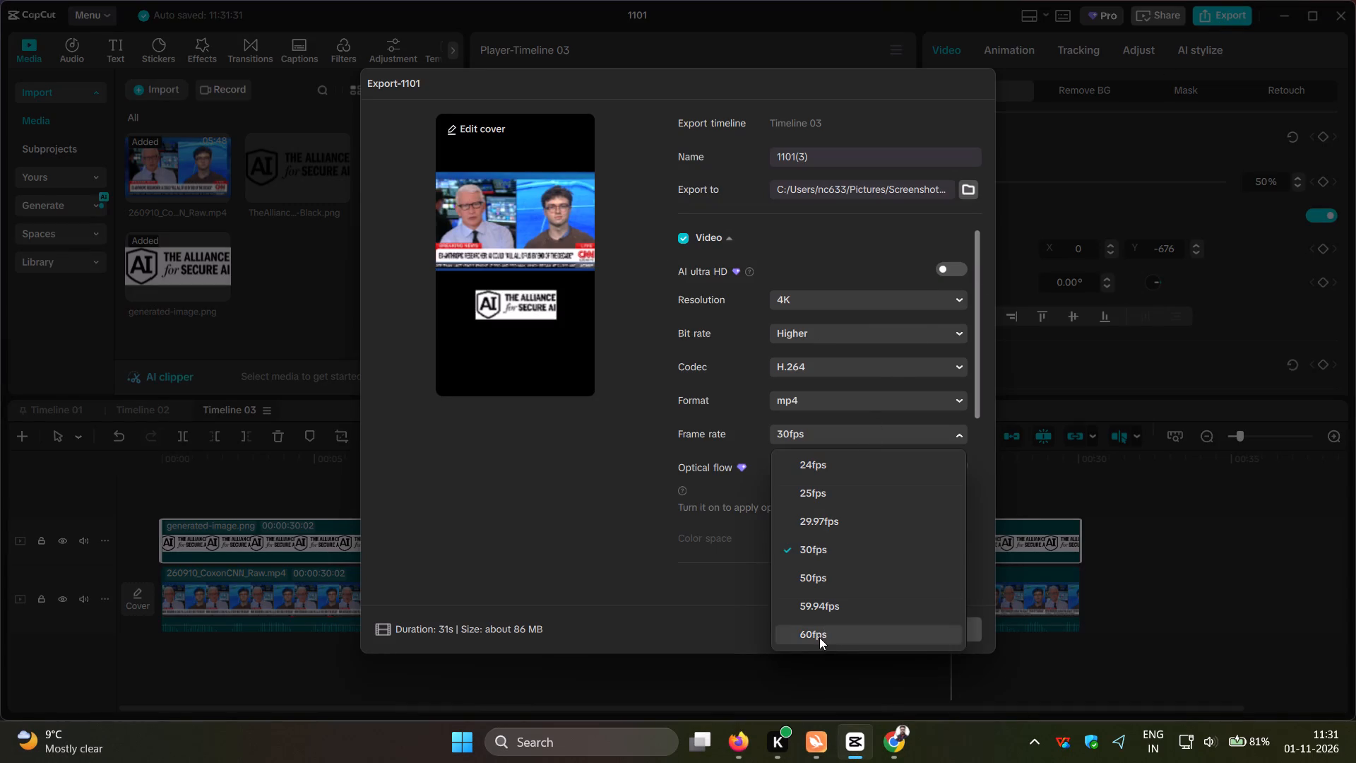
{"action": "left_click", "coordinate": [819, 637]}
{"action": "left_click", "coordinate": [876, 627]}
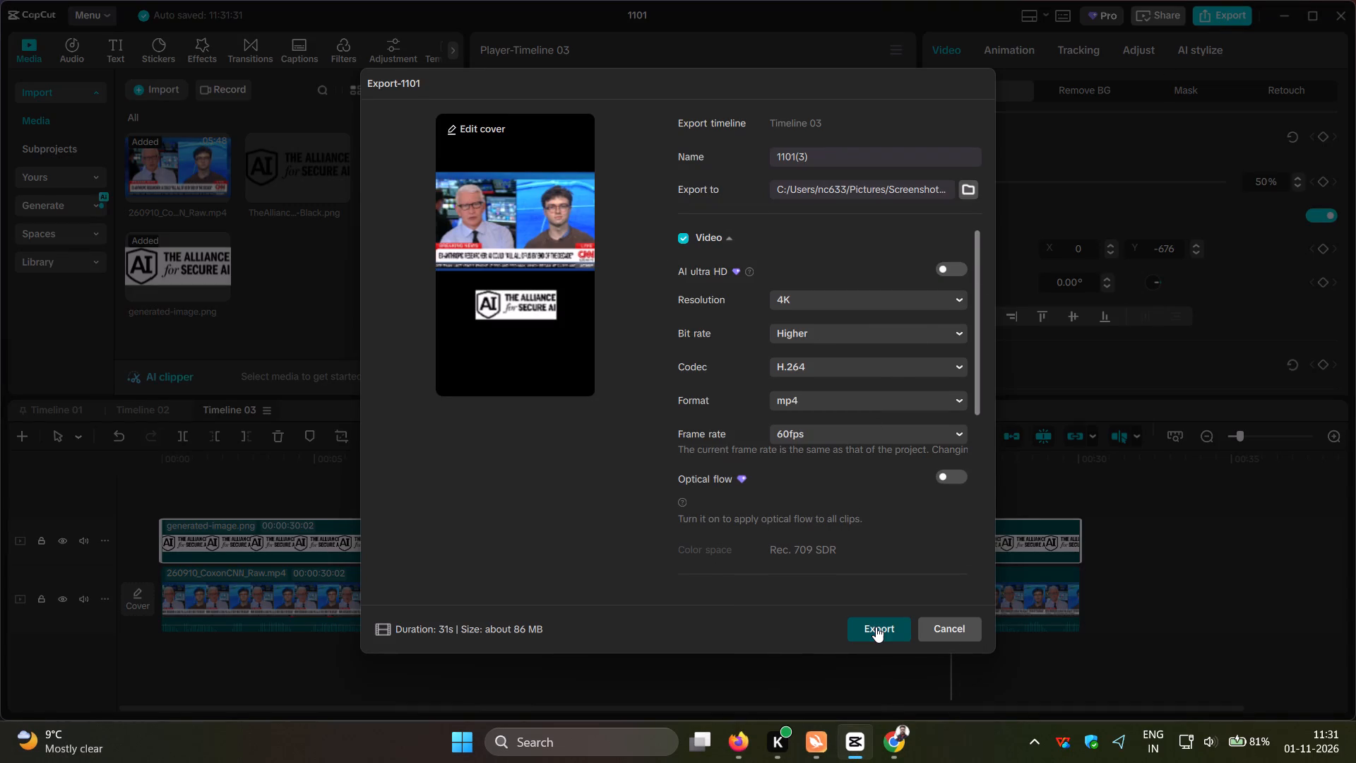
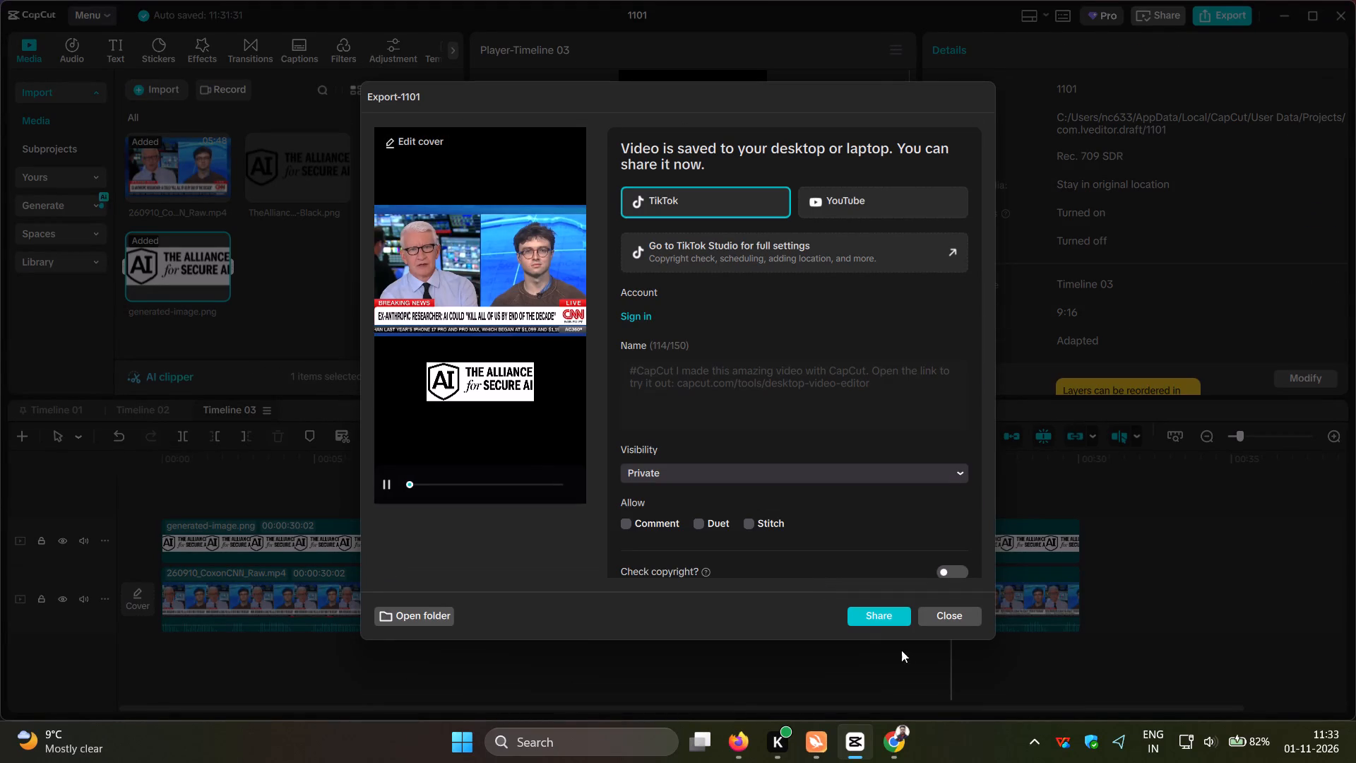
Dismiss the finished export and check the exported 1101 clips in the Screenshots folder in File Explorer.
{"action": "left_click", "coordinate": [965, 613]}
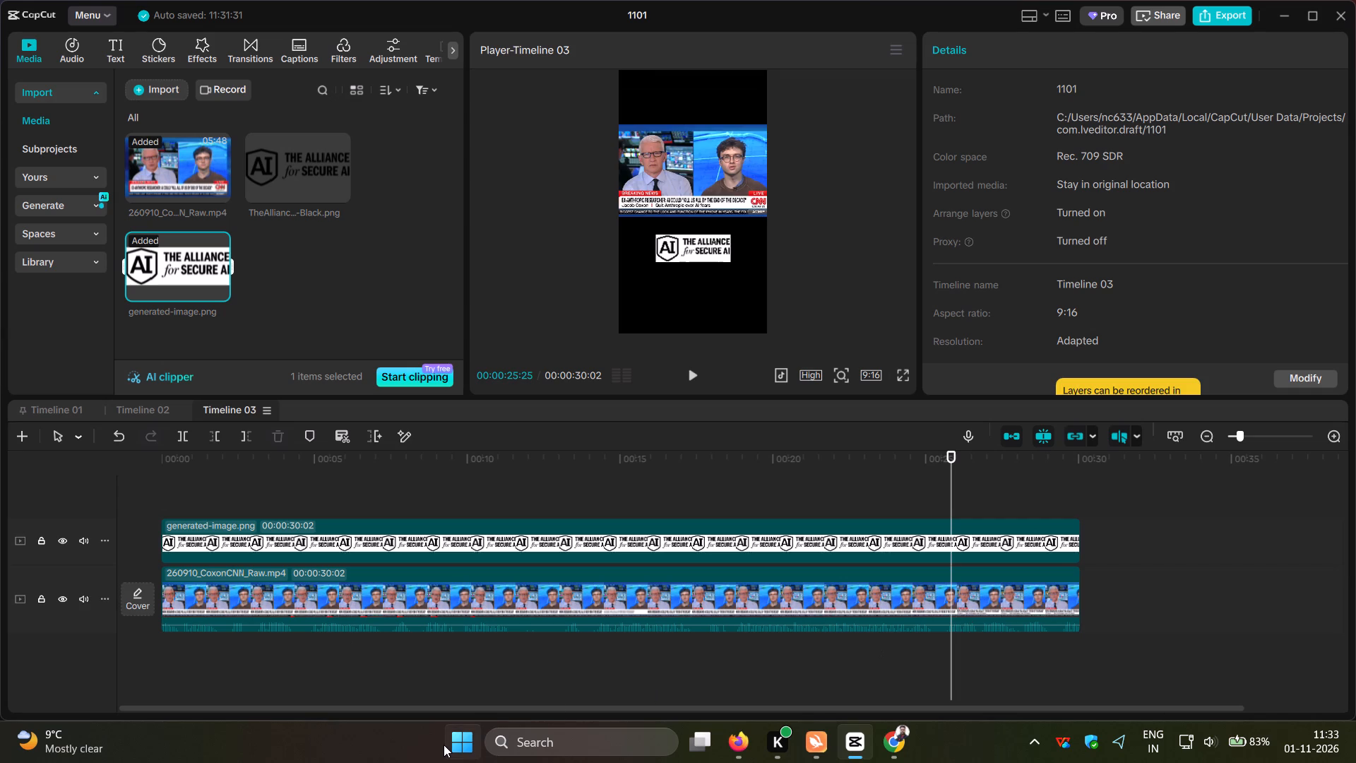
{"action": "left_click", "coordinate": [444, 745]}
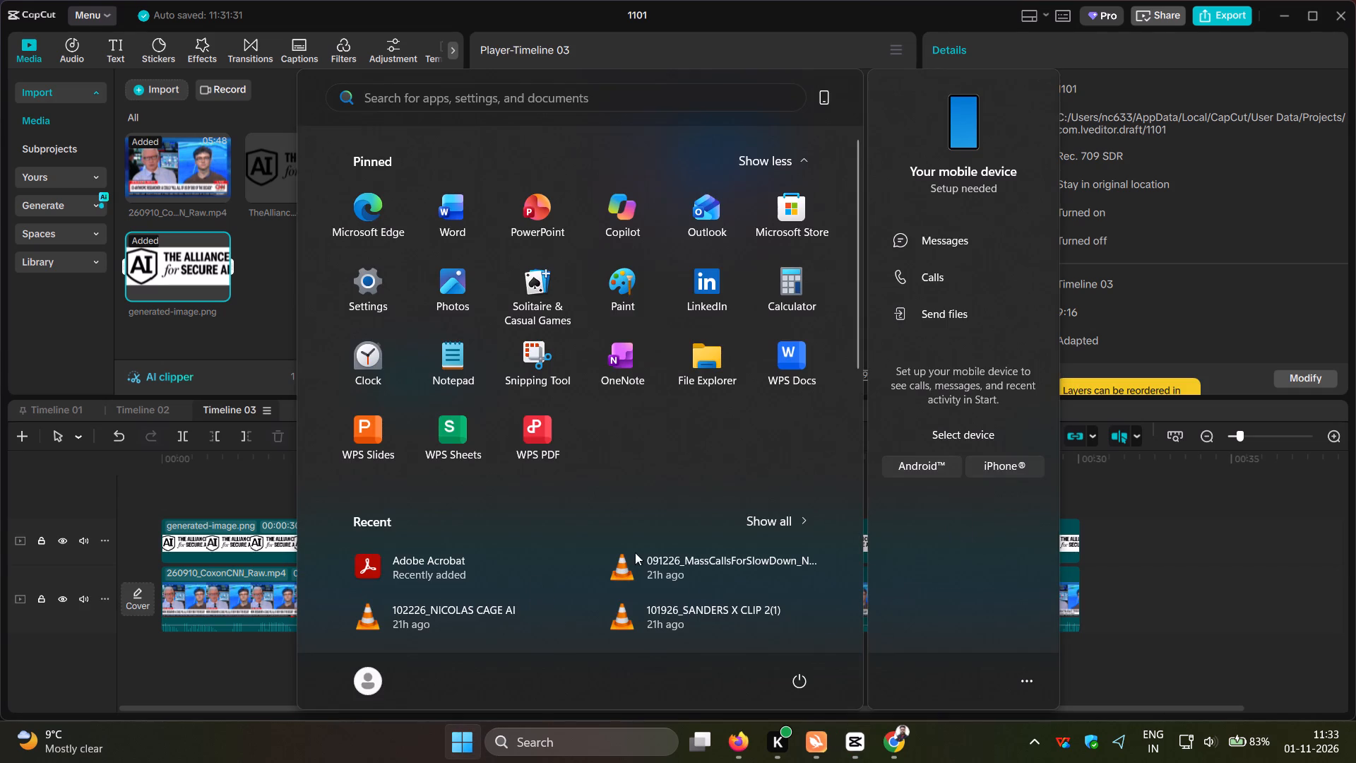
{"action": "left_click", "coordinate": [720, 368]}
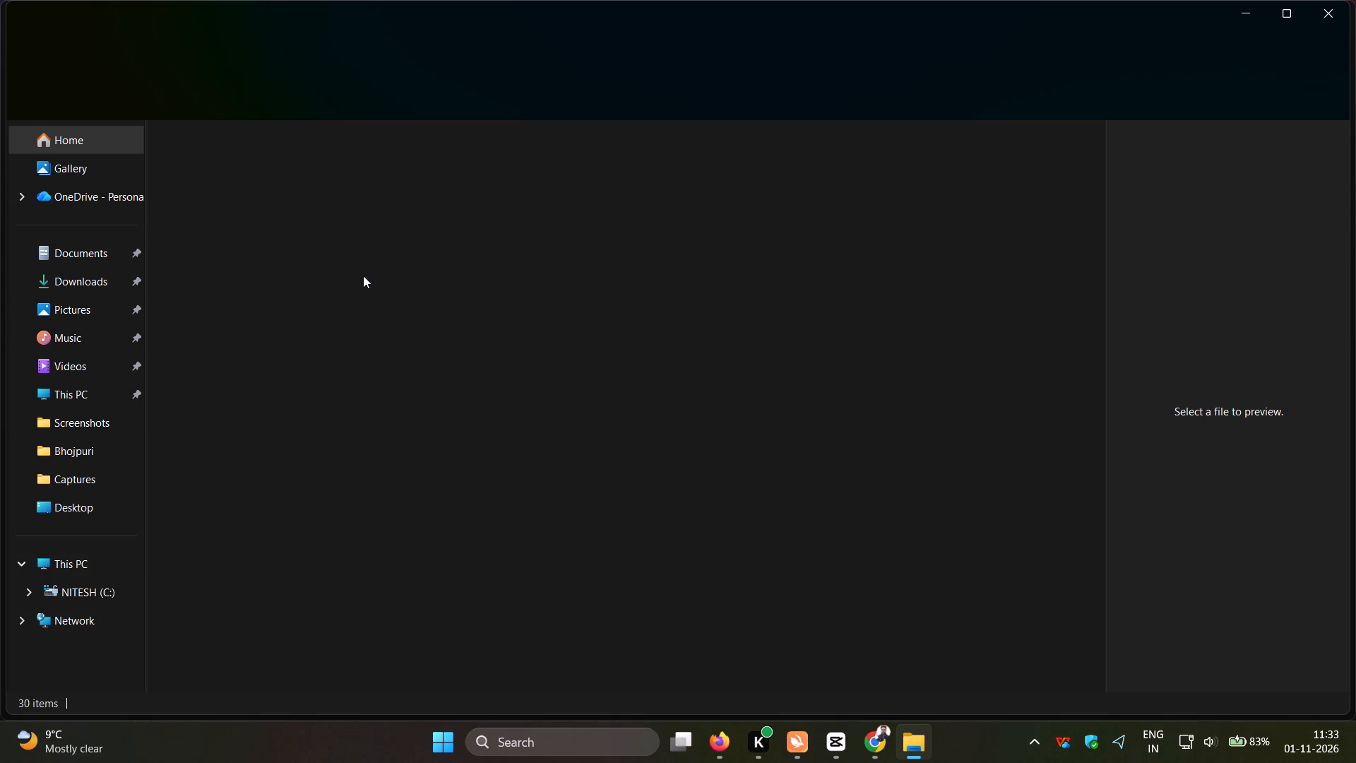
{"action": "double_click", "coordinate": [323, 335]}
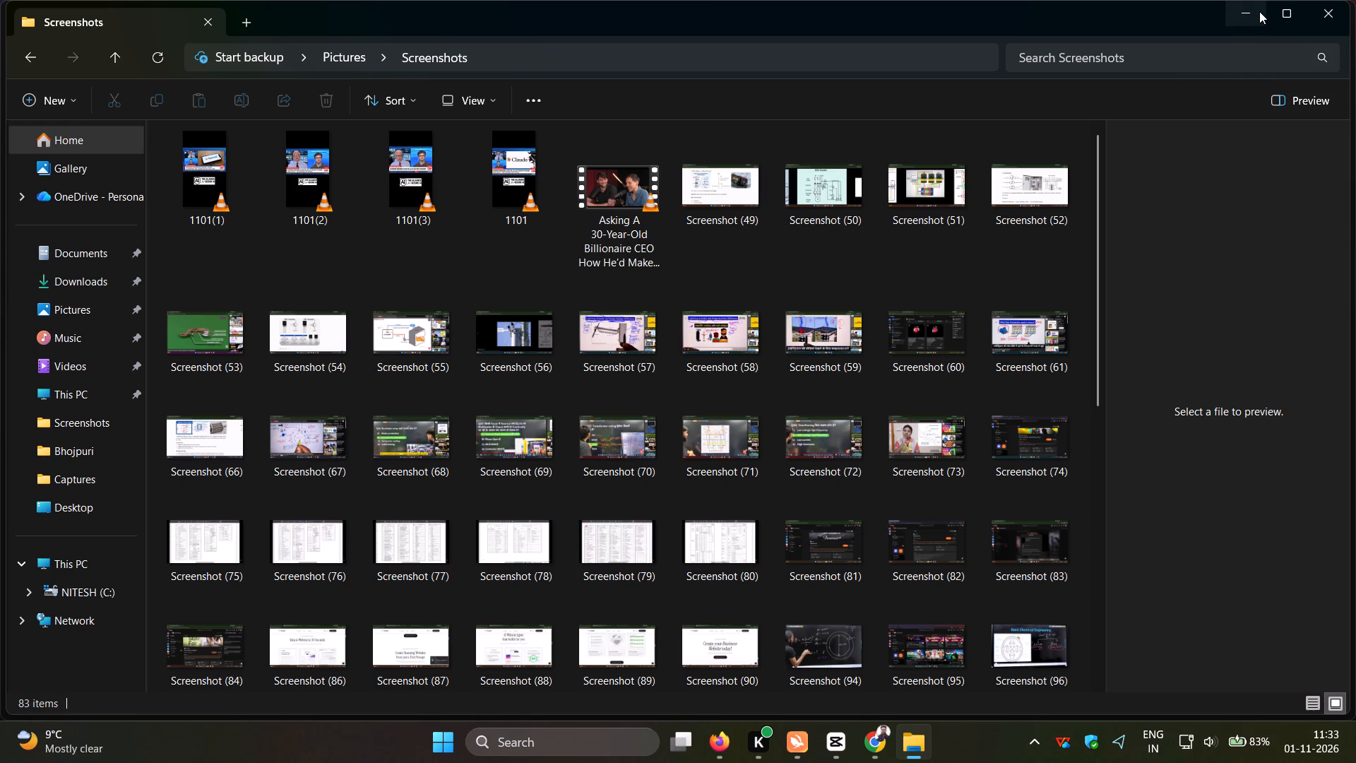
{"action": "left_click", "coordinate": [1328, 18]}
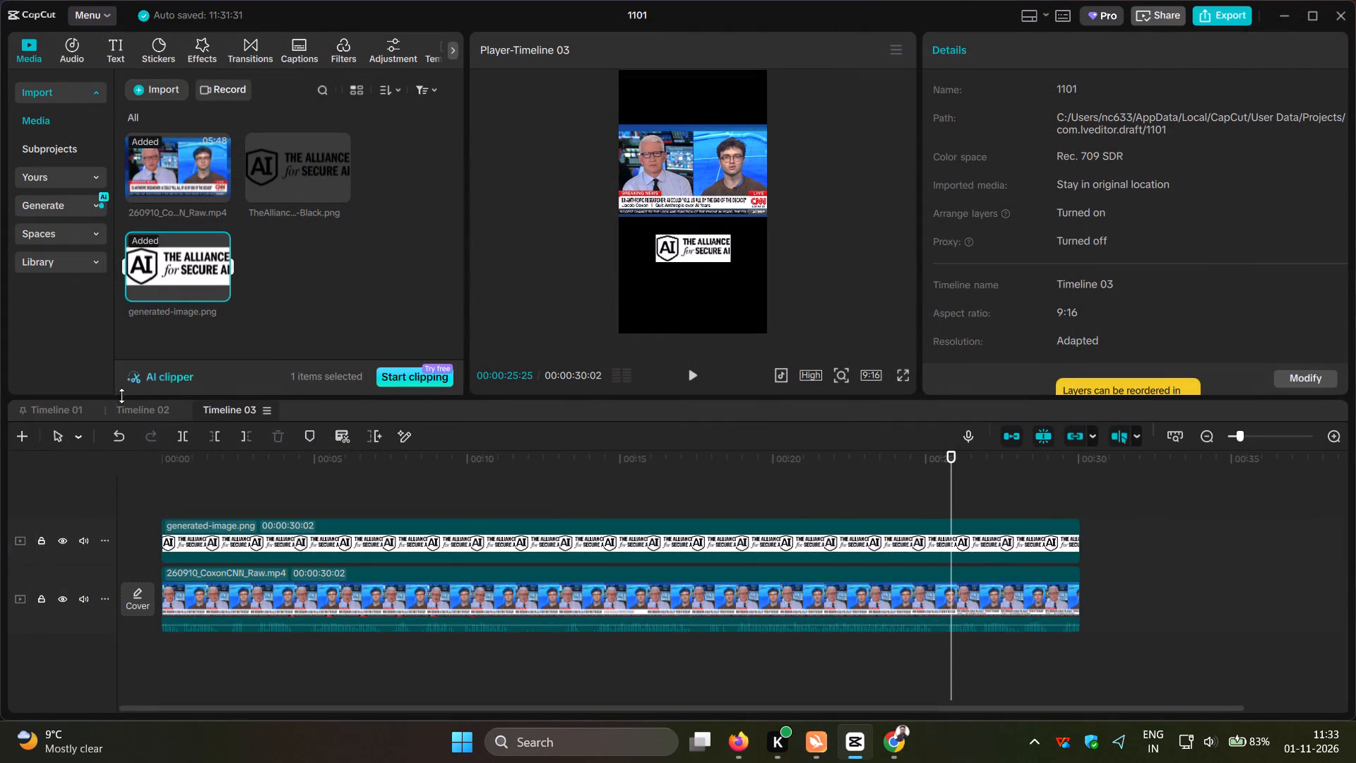
Create a new timeline and add the raw CNN Coxon interview video to it.
{"action": "left_click", "coordinate": [21, 434]}
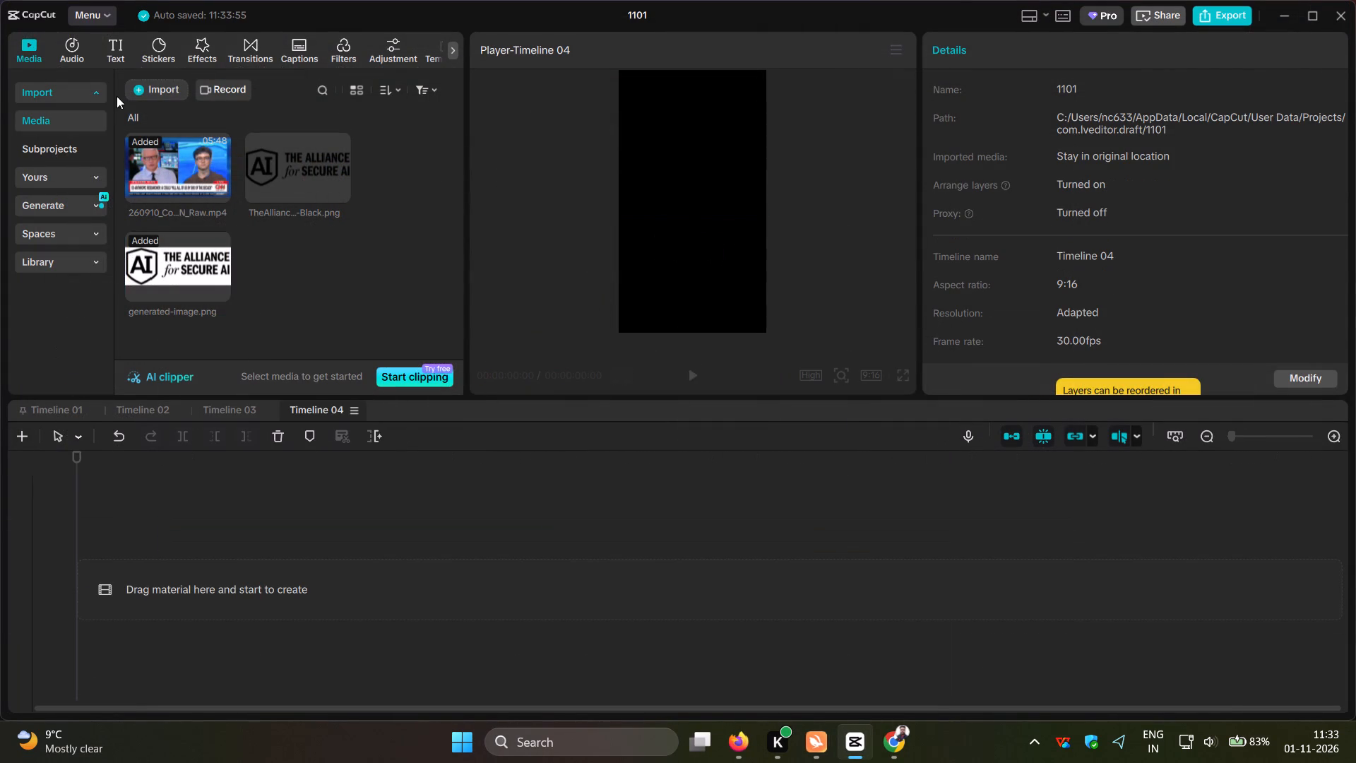
{"action": "left_click", "coordinate": [218, 194]}
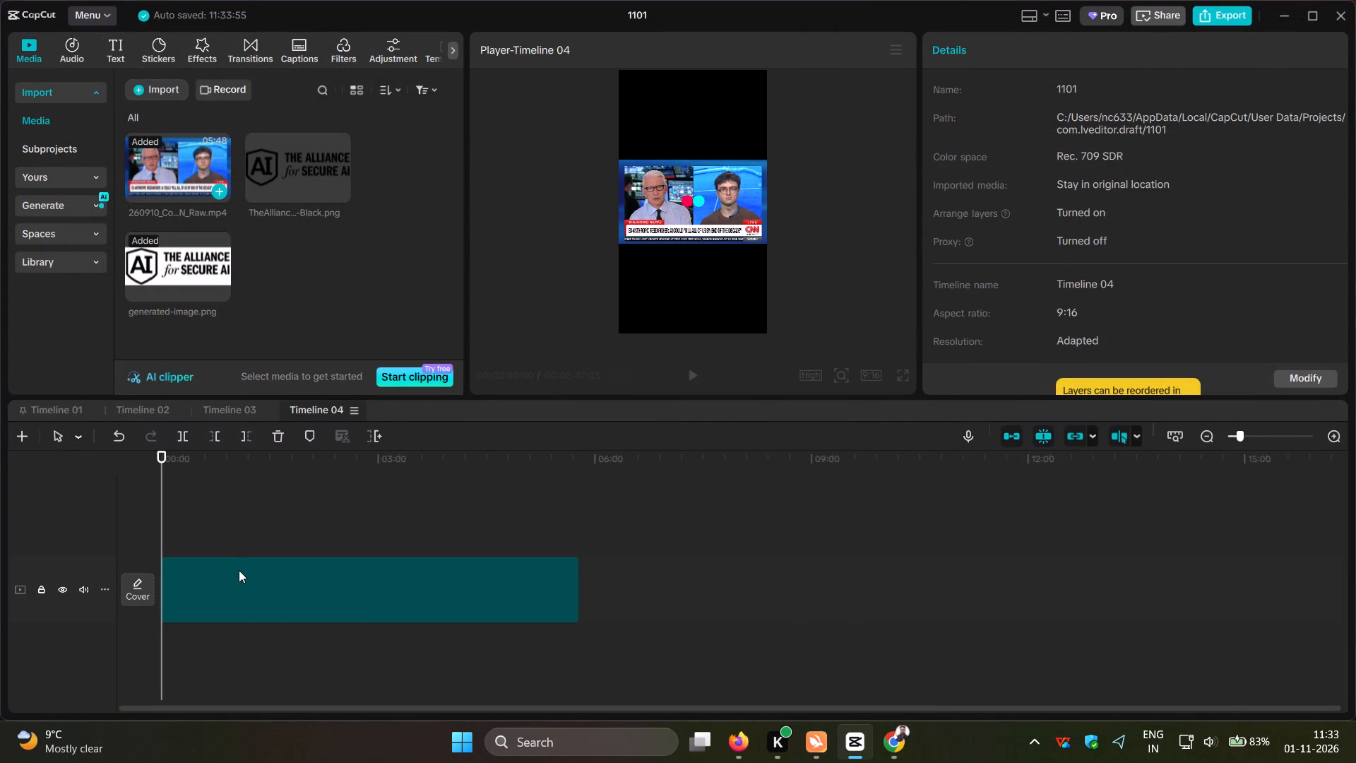
Split the interview video at about 00:00:40 and again at 00:00:55:00.
{"action": "left_click_drag", "start_coordinate": [160, 506], "coordinate": [167, 506]}
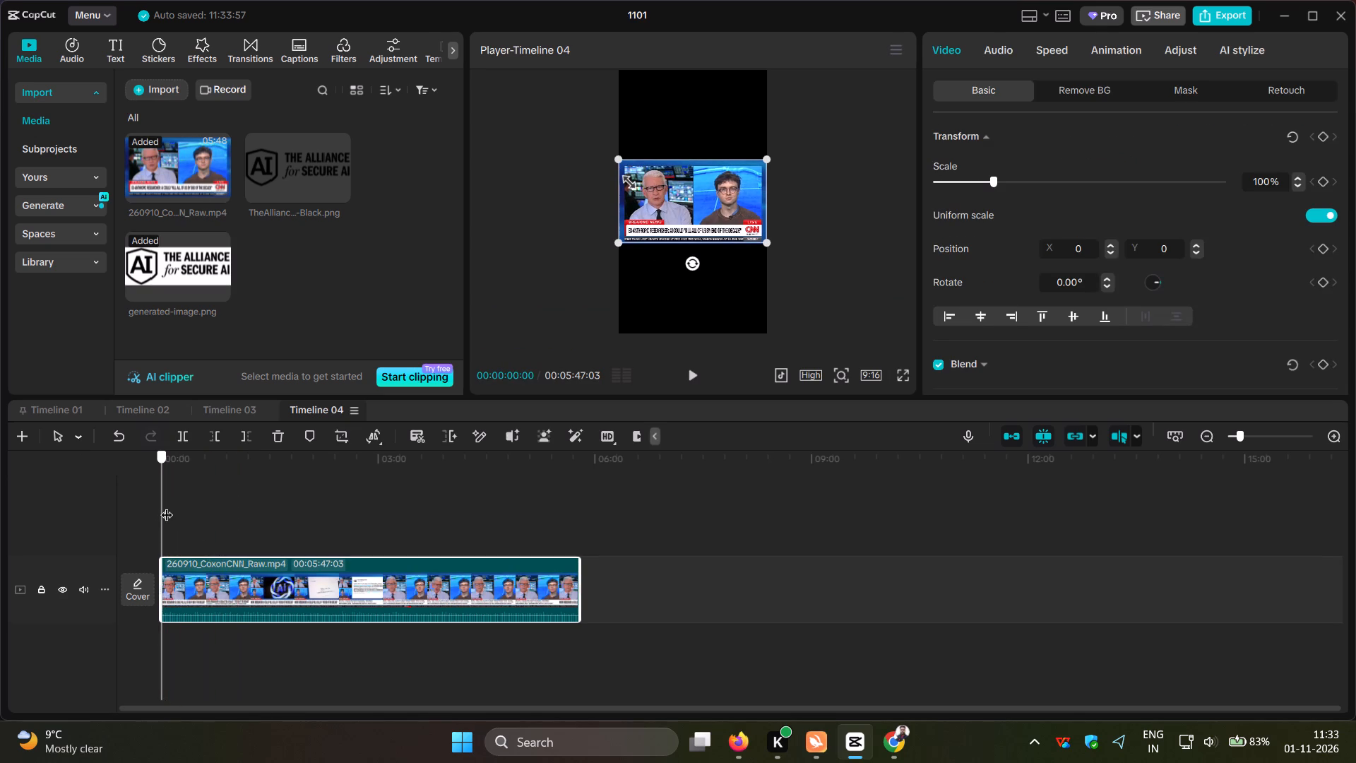
{"action": "left_click_drag", "start_coordinate": [167, 506], "coordinate": [210, 514]}
{"action": "left_click", "coordinate": [182, 437]}
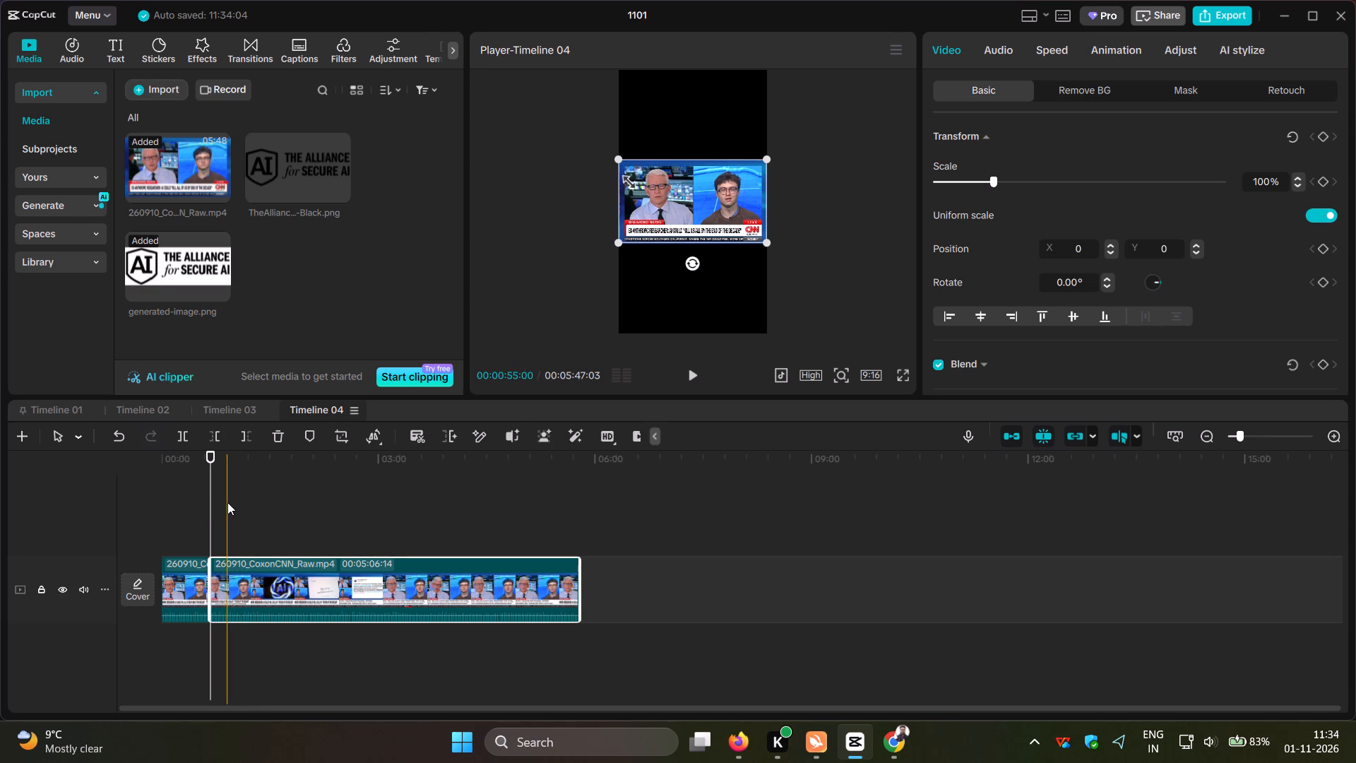
{"action": "left_click", "coordinate": [227, 502]}
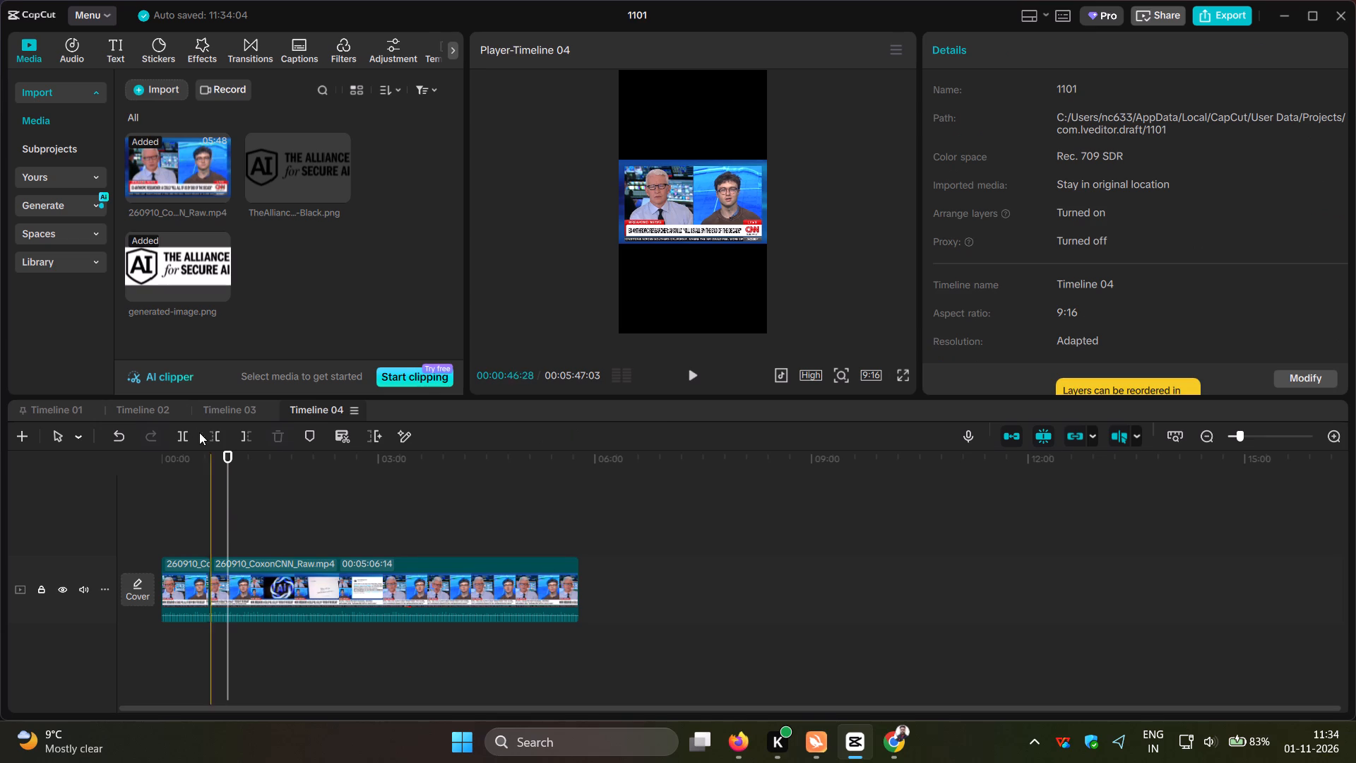
{"action": "left_click", "coordinate": [180, 437]}
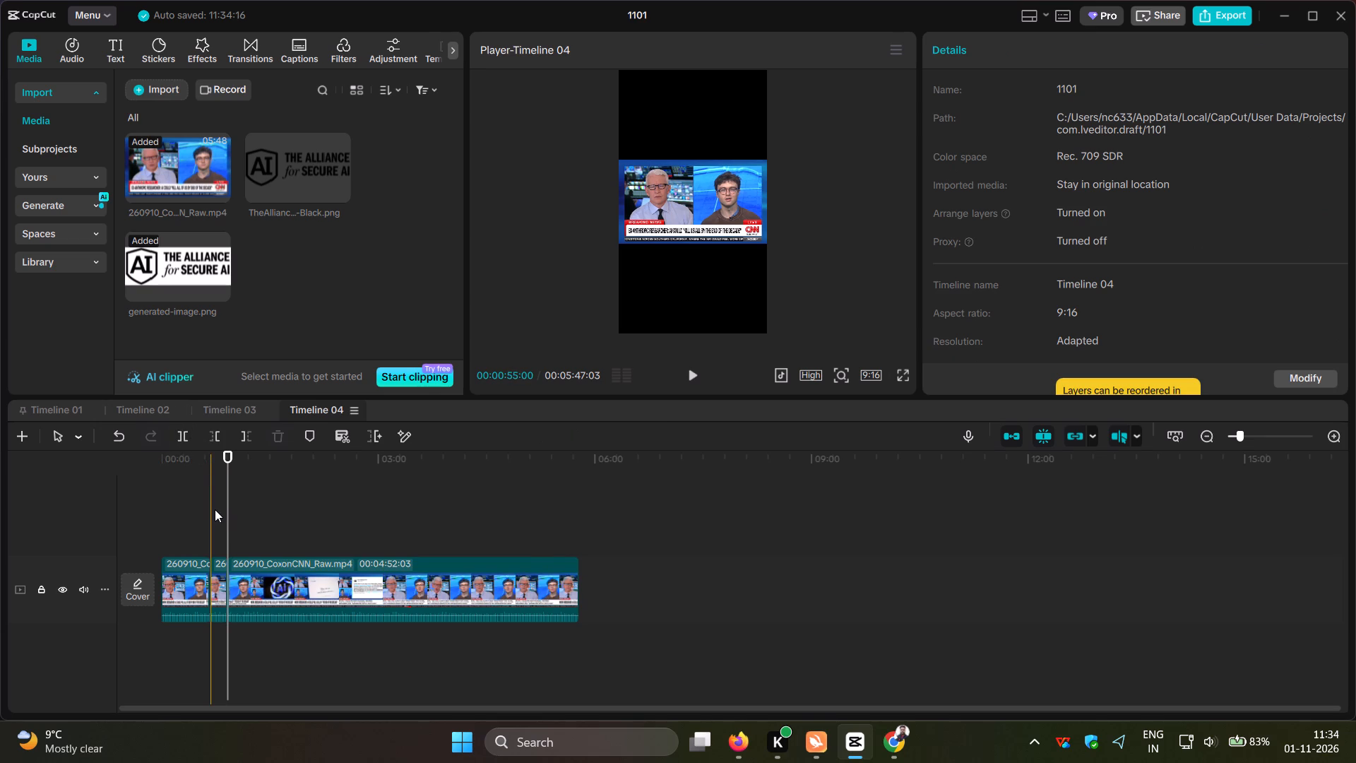
Split the interview at 00:01:11:04 and delete the long remainder after that cut.
{"action": "left_click_drag", "start_coordinate": [215, 509], "coordinate": [191, 509]}
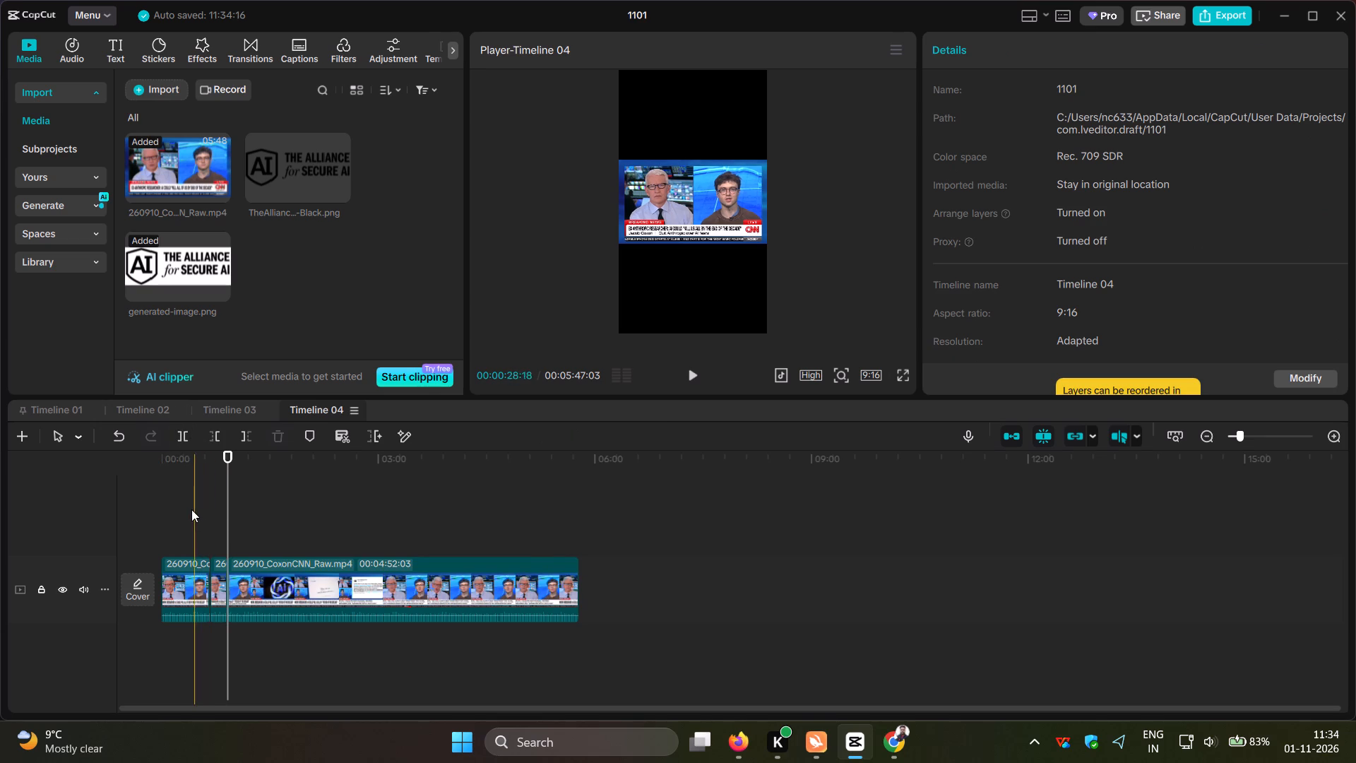
{"action": "left_click_drag", "start_coordinate": [191, 509], "coordinate": [189, 509]}
{"action": "left_click", "coordinate": [189, 509]}
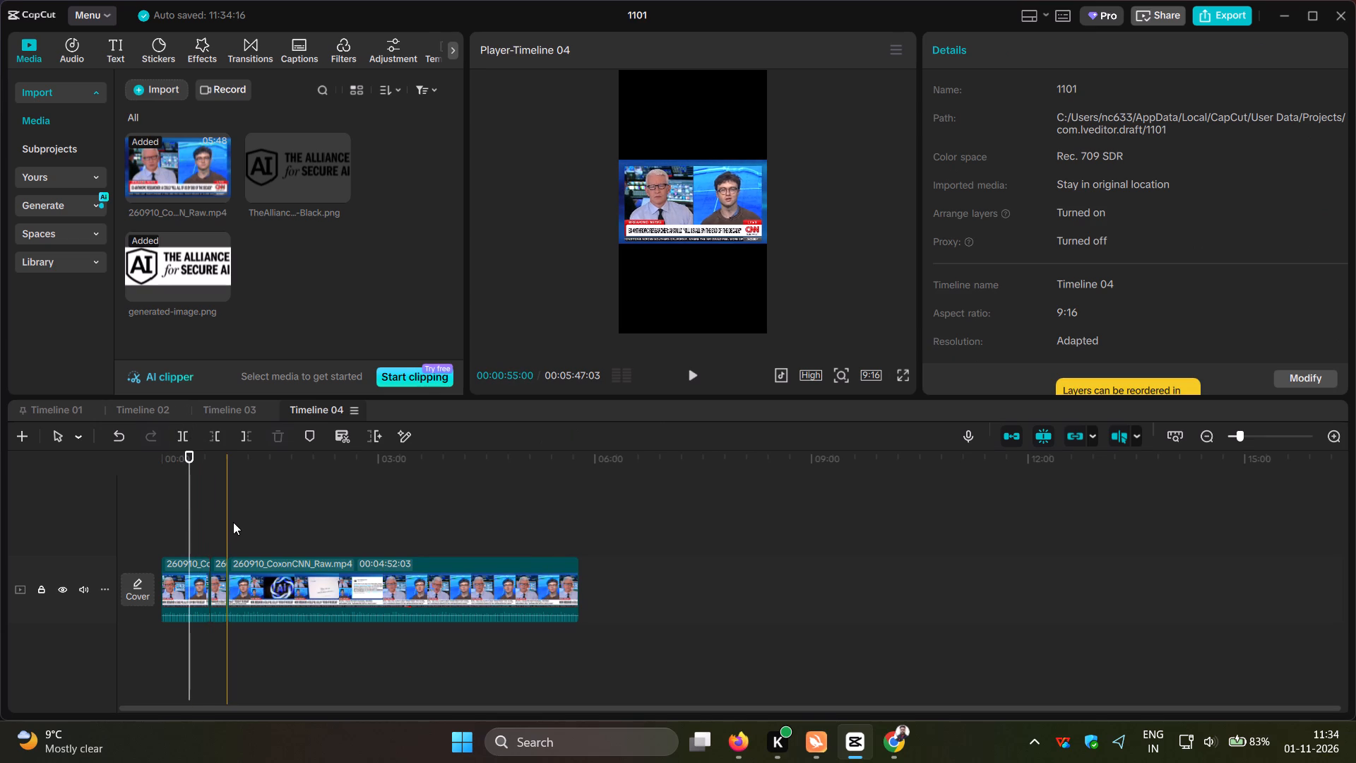
{"action": "left_click", "coordinate": [210, 519]}
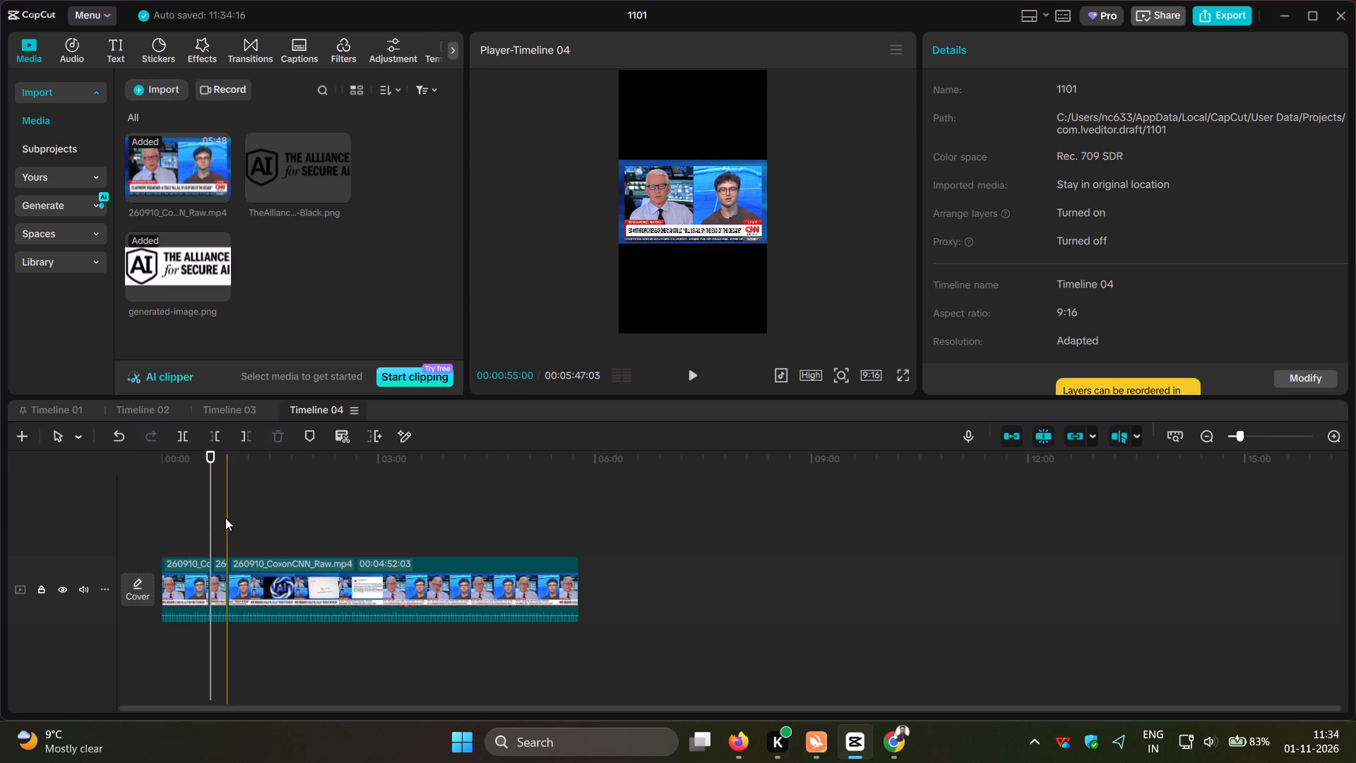
{"action": "left_click", "coordinate": [225, 518]}
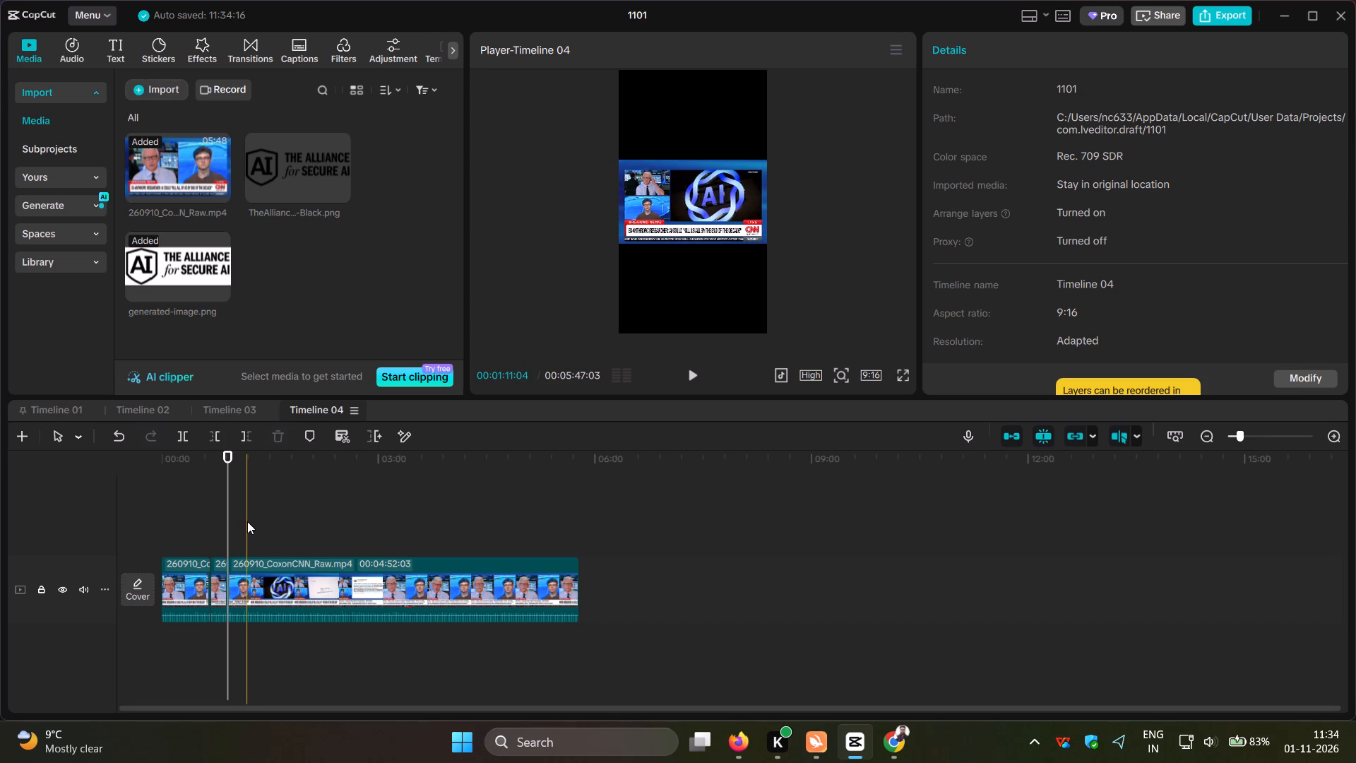
{"action": "left_click", "coordinate": [247, 521]}
{"action": "left_click", "coordinate": [179, 442]}
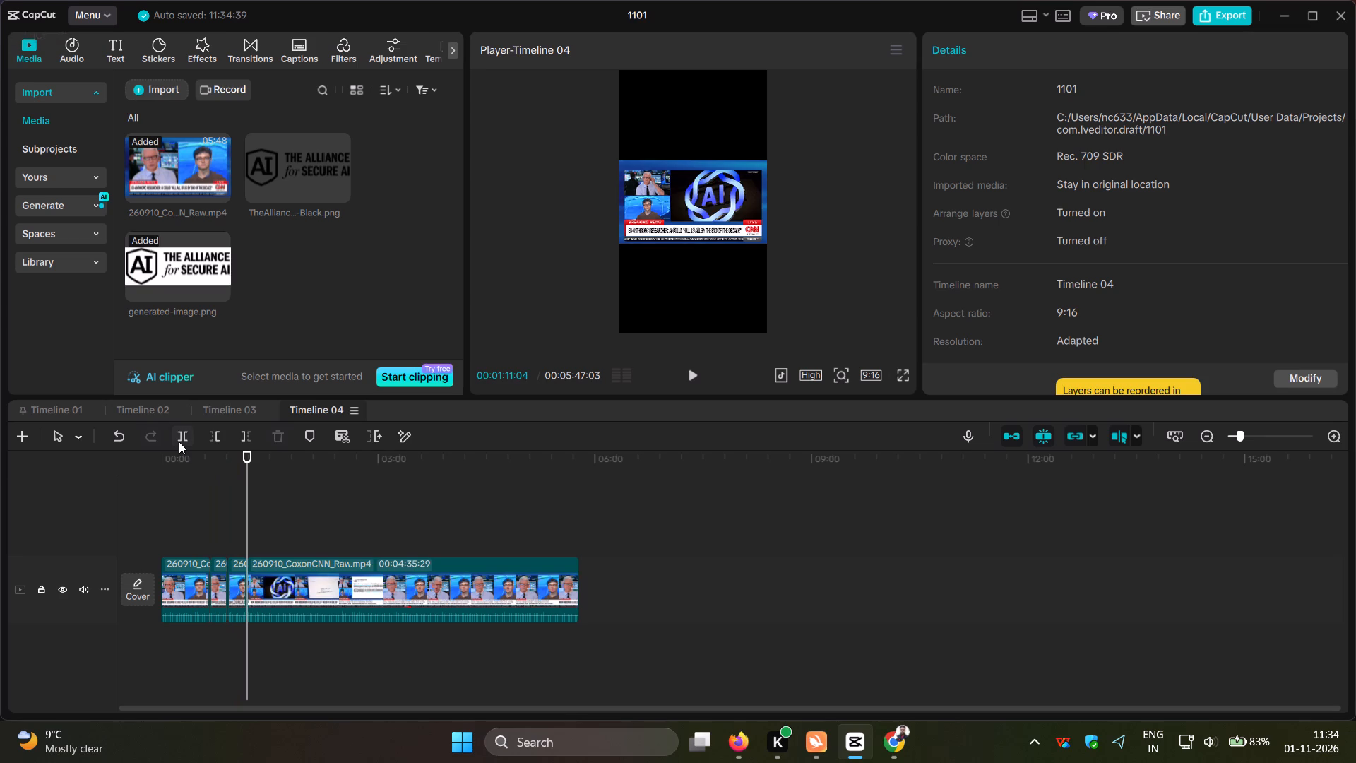
{"action": "left_click", "coordinate": [309, 584]}
{"action": "left_click", "coordinate": [275, 435]}
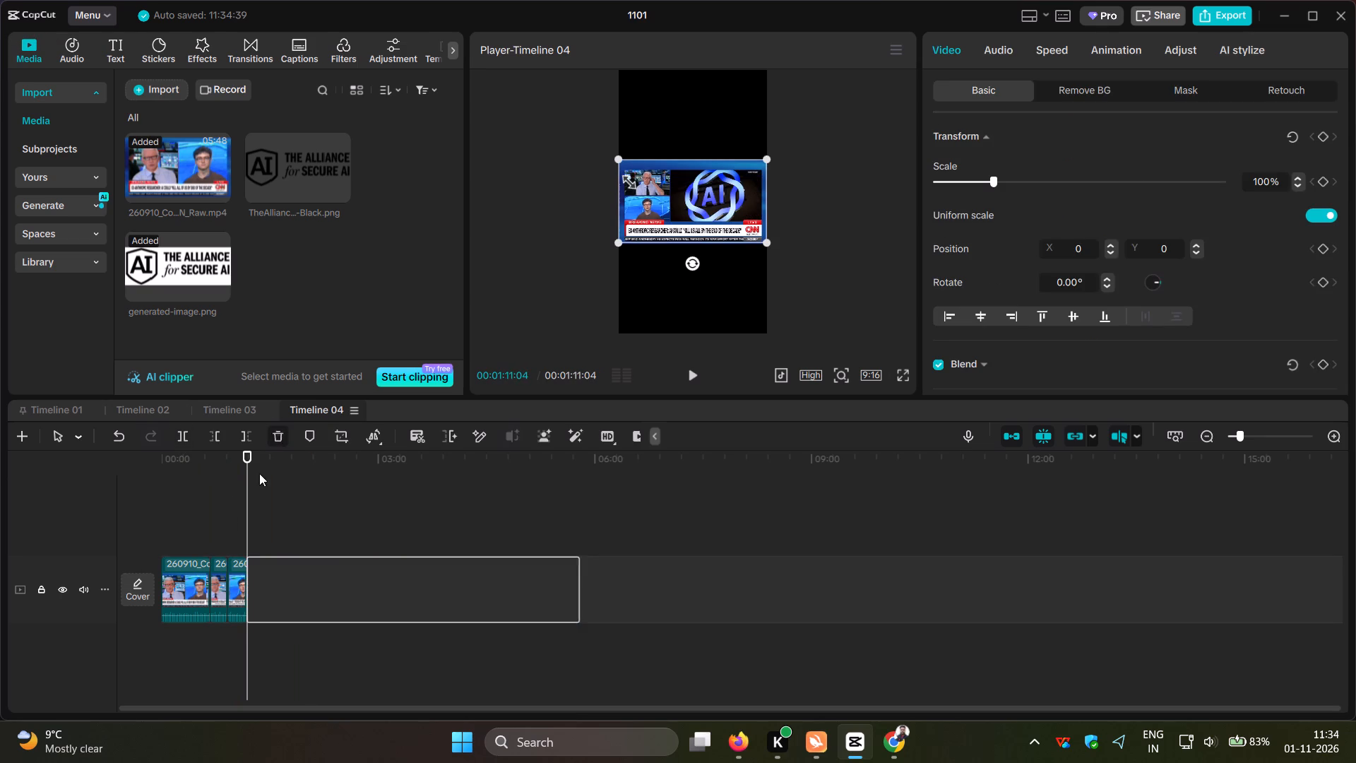
Delete the opening section before the 40-second cut, leaving only the two short interview segments.
{"action": "left_click", "coordinate": [157, 584]}
{"action": "left_click", "coordinate": [184, 551]}
{"action": "left_click", "coordinate": [187, 574]}
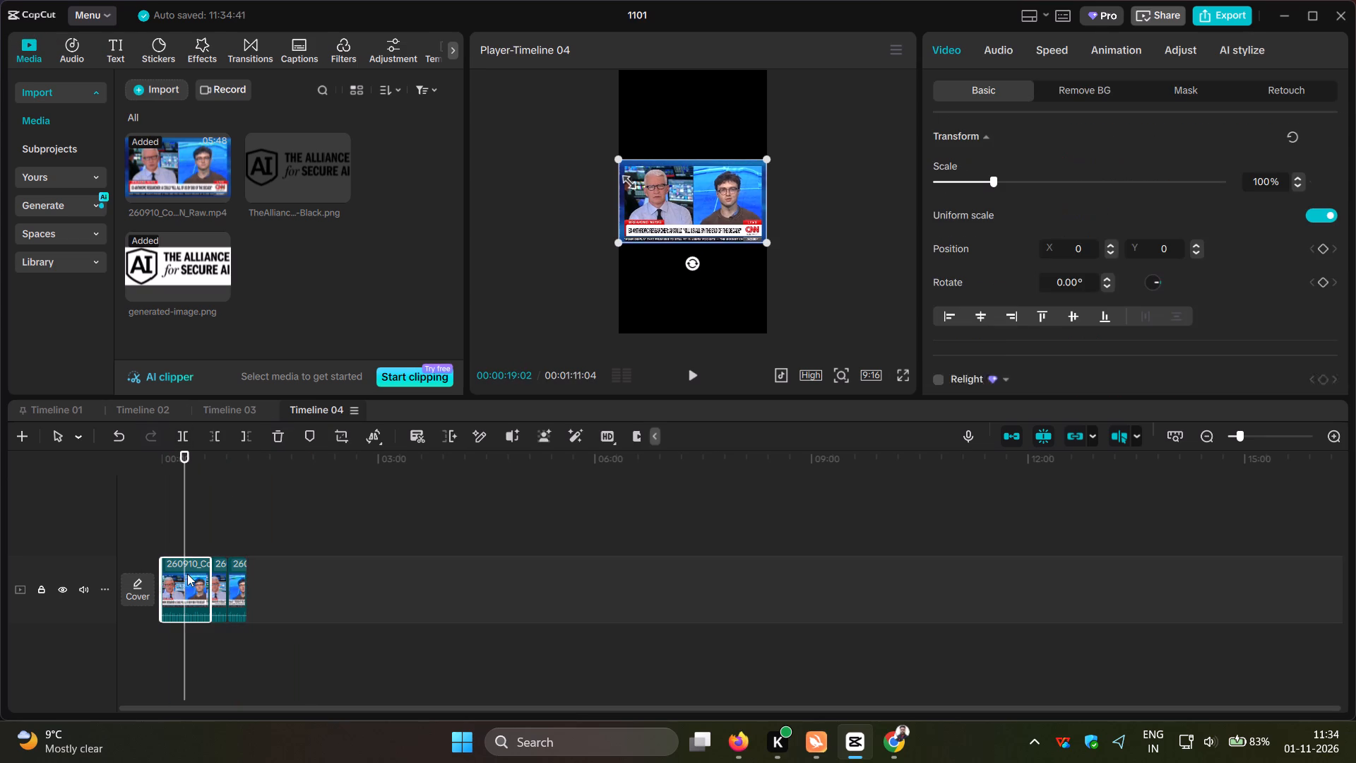
{"action": "left_click", "coordinate": [281, 439]}
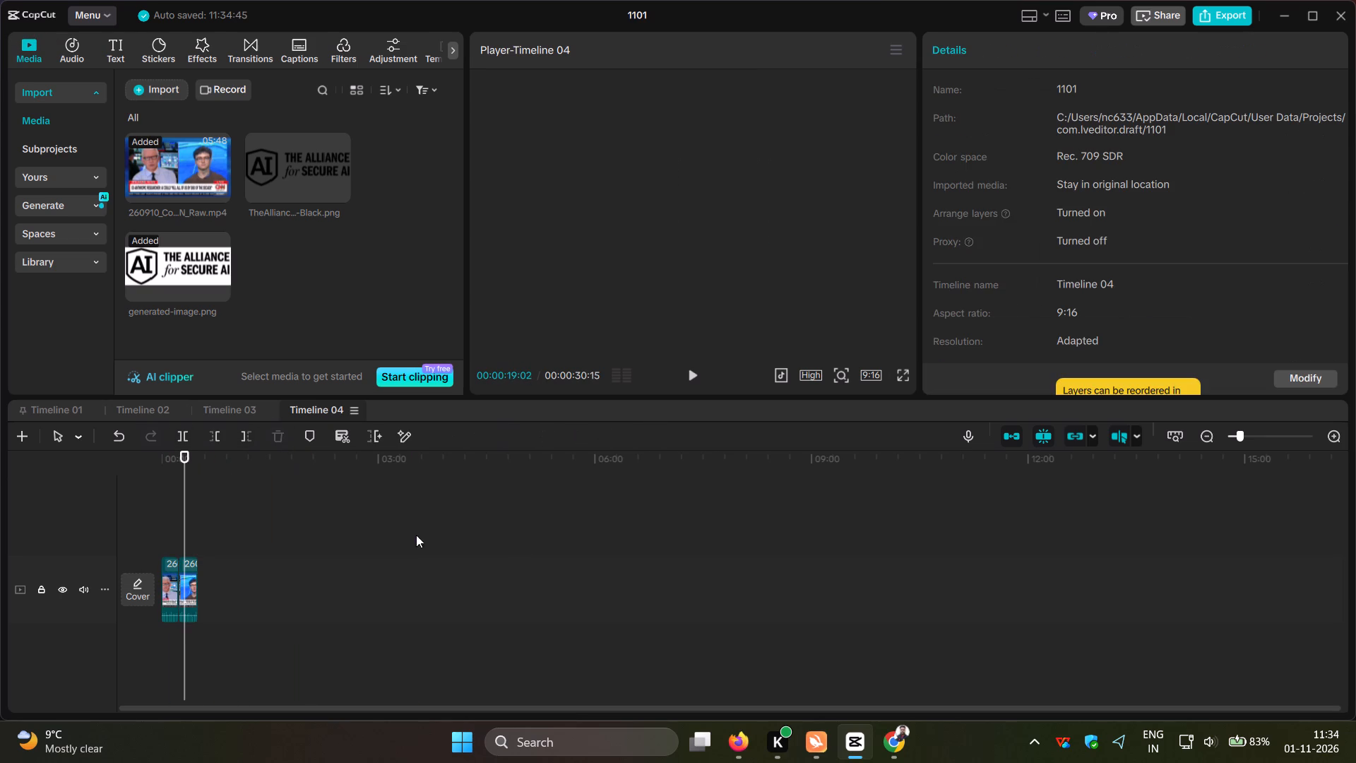
Move the first interview segment up to Y position 521 and resize it slightly in the frame.
{"action": "left_click", "coordinate": [1177, 436]}
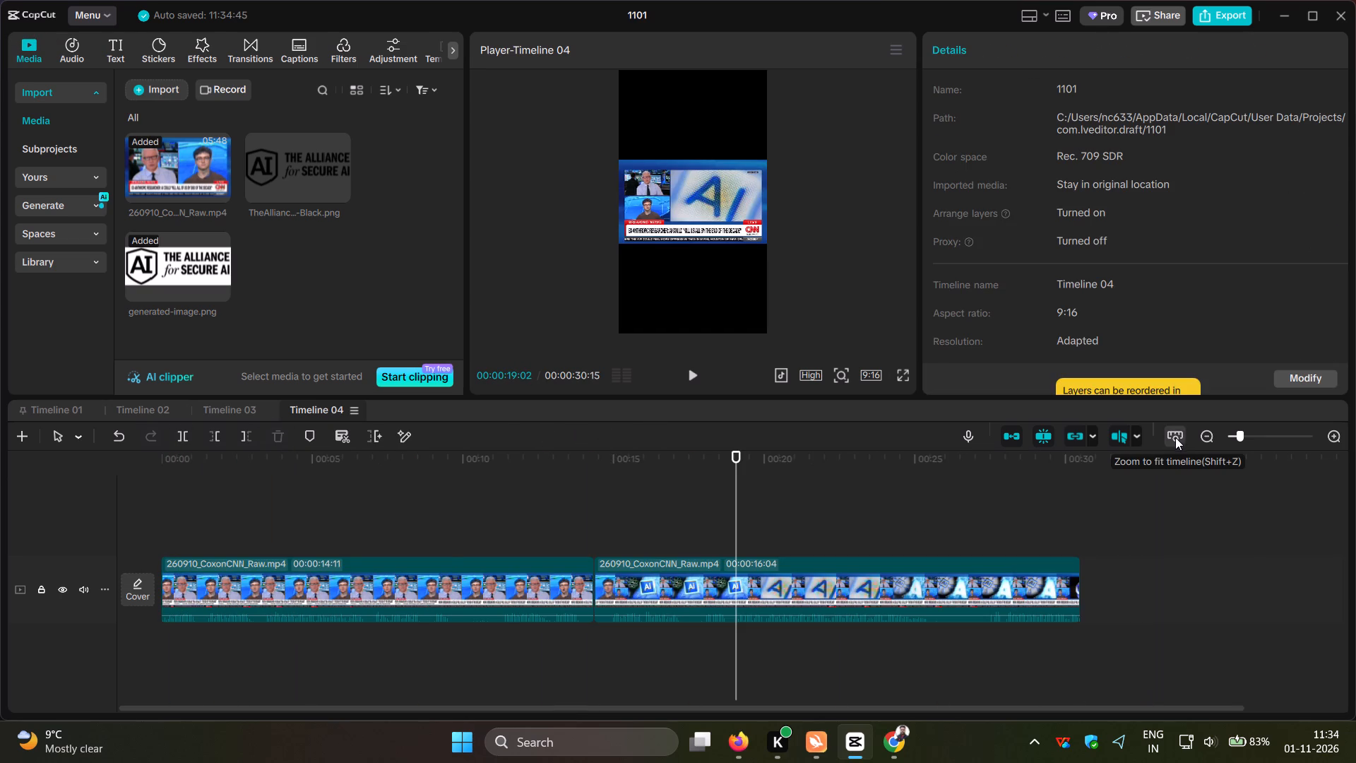
{"action": "left_click", "coordinate": [215, 487]}
{"action": "left_click_drag", "start_coordinate": [215, 487], "coordinate": [143, 499]}
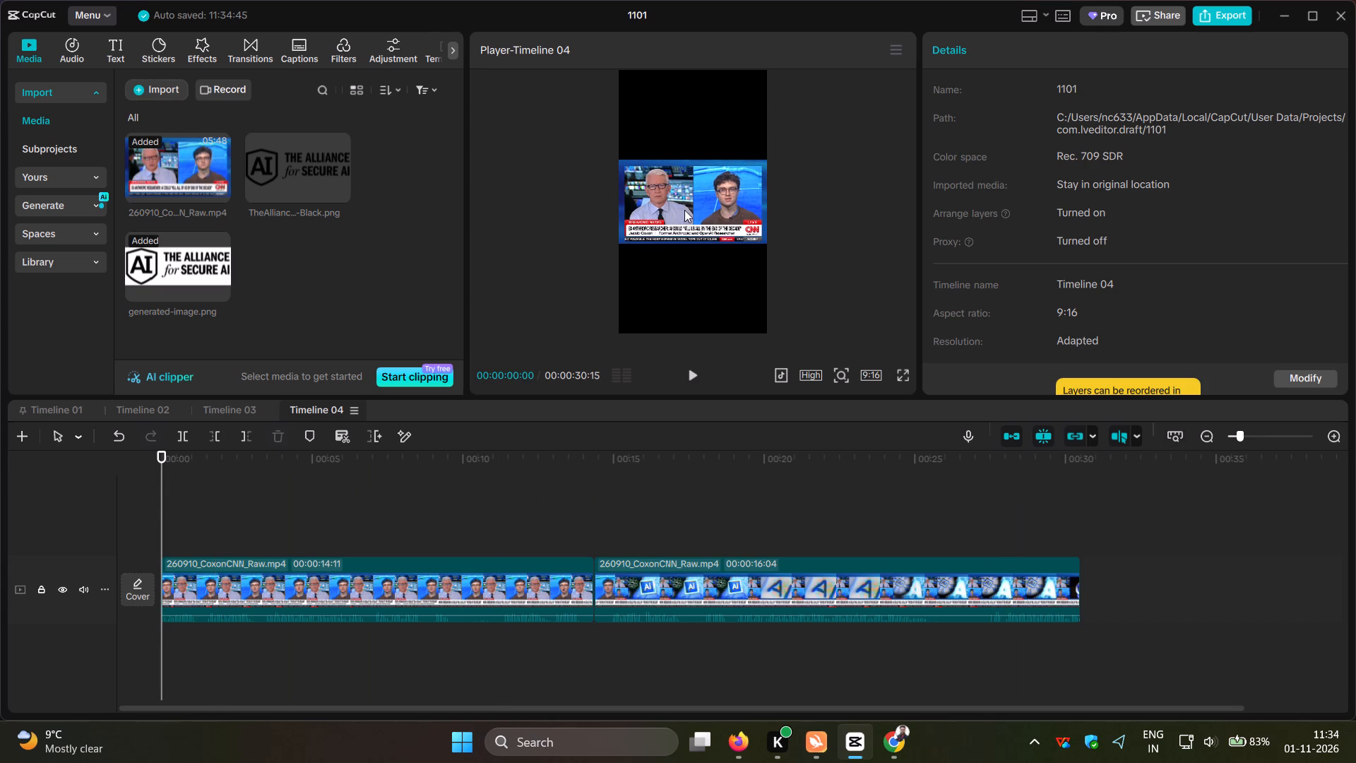
{"action": "left_click", "coordinate": [707, 204]}
{"action": "left_click_drag", "start_coordinate": [708, 204], "coordinate": [709, 169]}
{"action": "left_click_drag", "start_coordinate": [616, 206], "coordinate": [612, 206]}
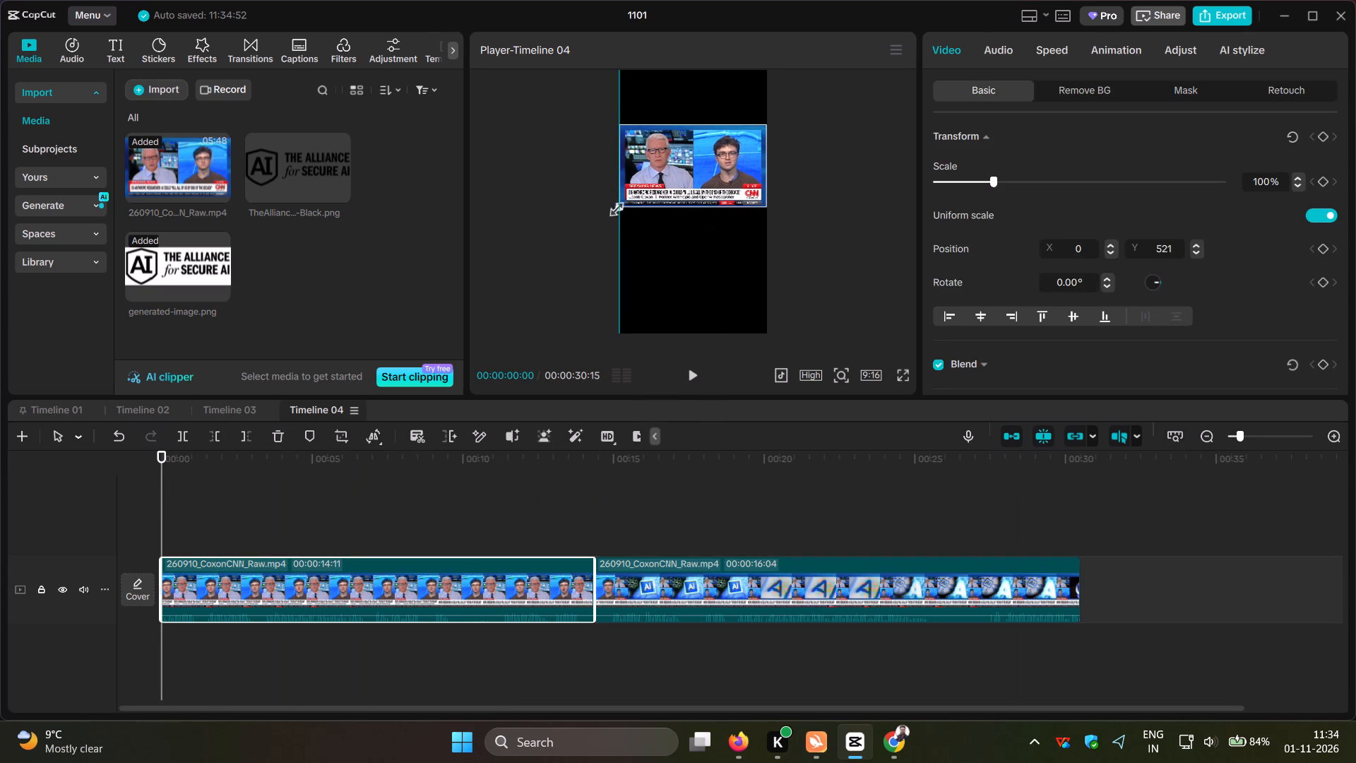
{"action": "left_click_drag", "start_coordinate": [612, 206], "coordinate": [607, 206]}
Enlarge the second interview segment to 108%, raise it to Y position 483, and compare its framing with the first segment.
{"action": "left_click", "coordinate": [705, 574]}
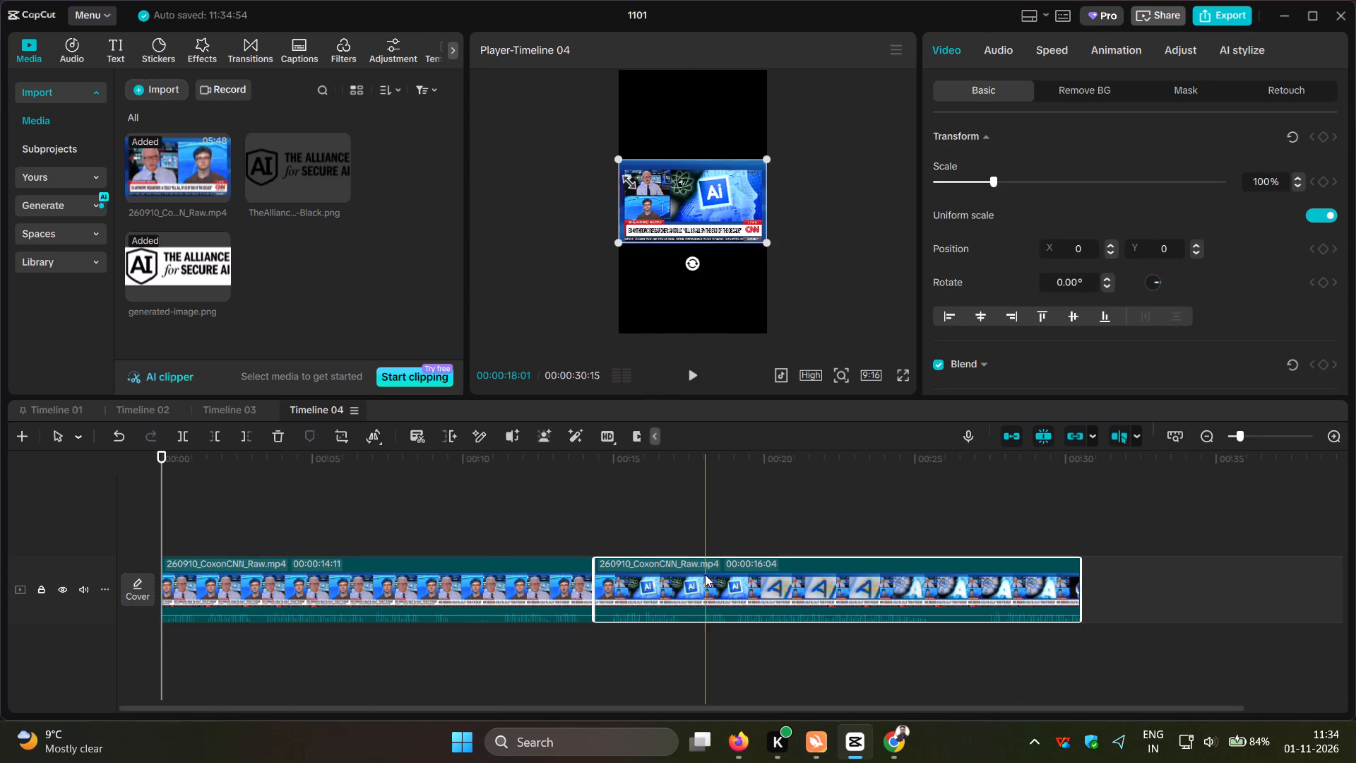
{"action": "left_click", "coordinate": [554, 509]}
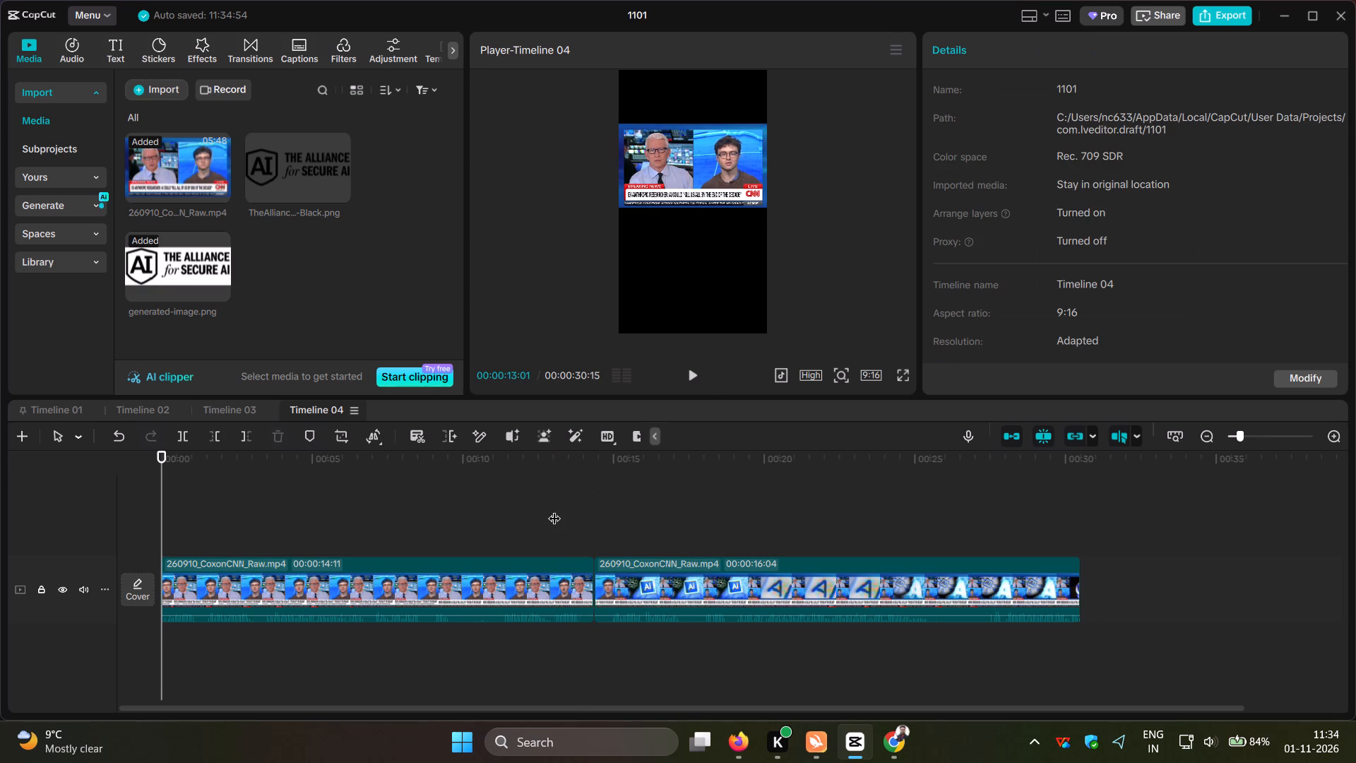
{"action": "left_click_drag", "start_coordinate": [554, 509], "coordinate": [558, 517]}
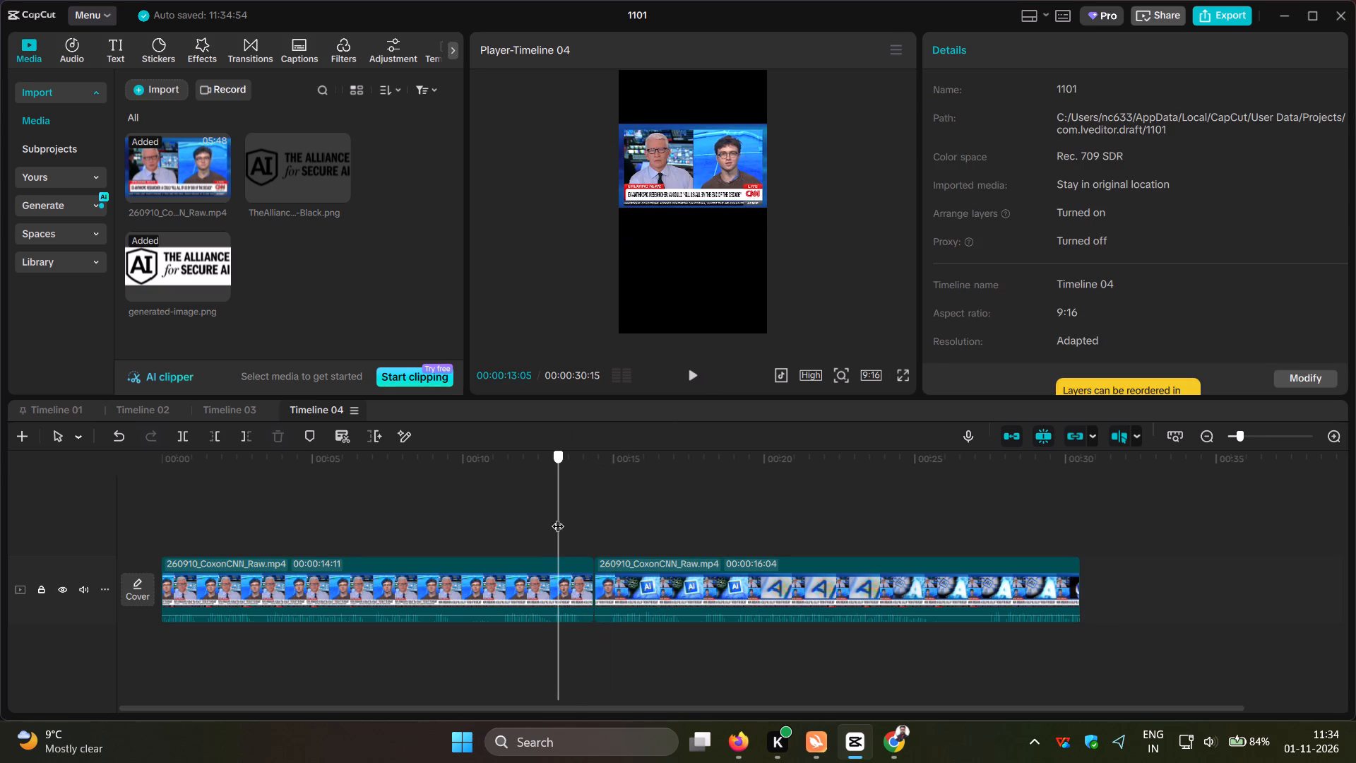
{"action": "left_click_drag", "start_coordinate": [558, 517], "coordinate": [604, 517]}
{"action": "left_click", "coordinate": [637, 571]}
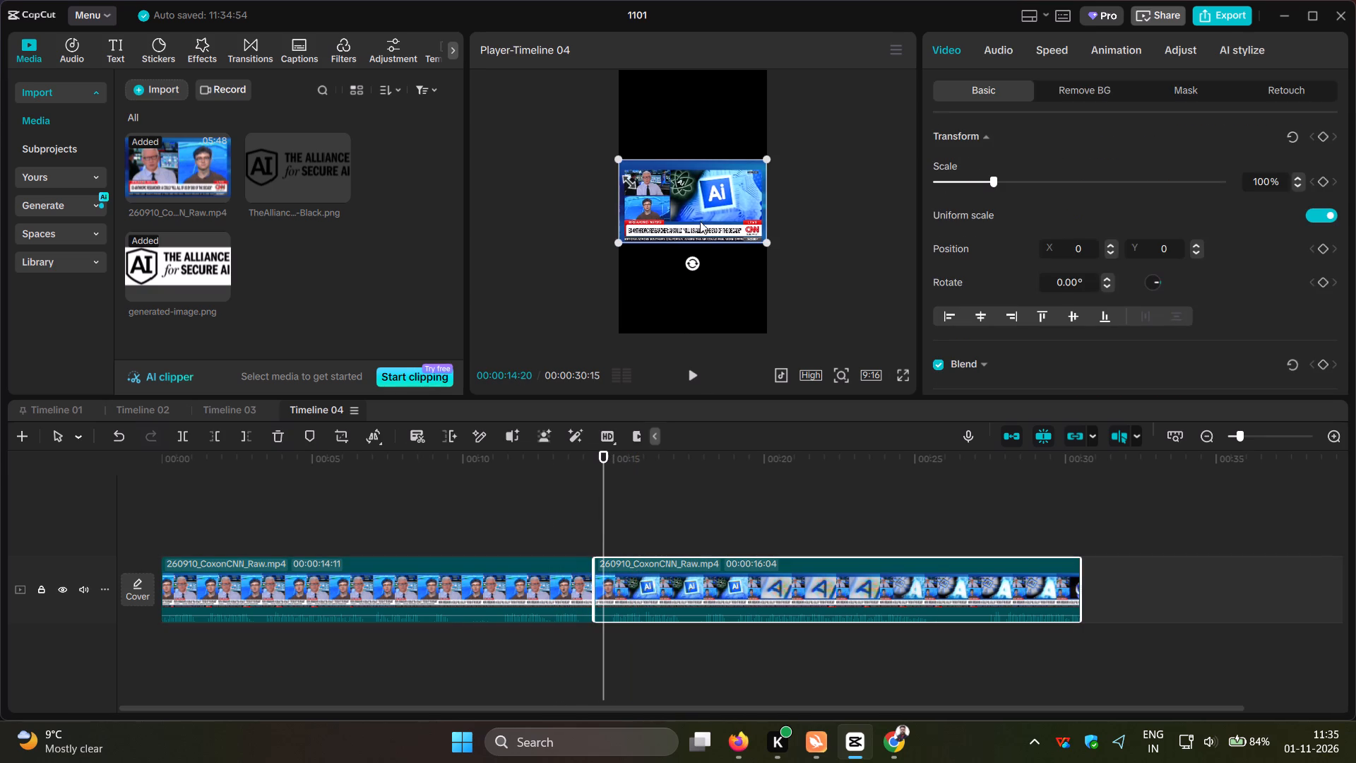
{"action": "left_click_drag", "start_coordinate": [700, 203], "coordinate": [701, 177]}
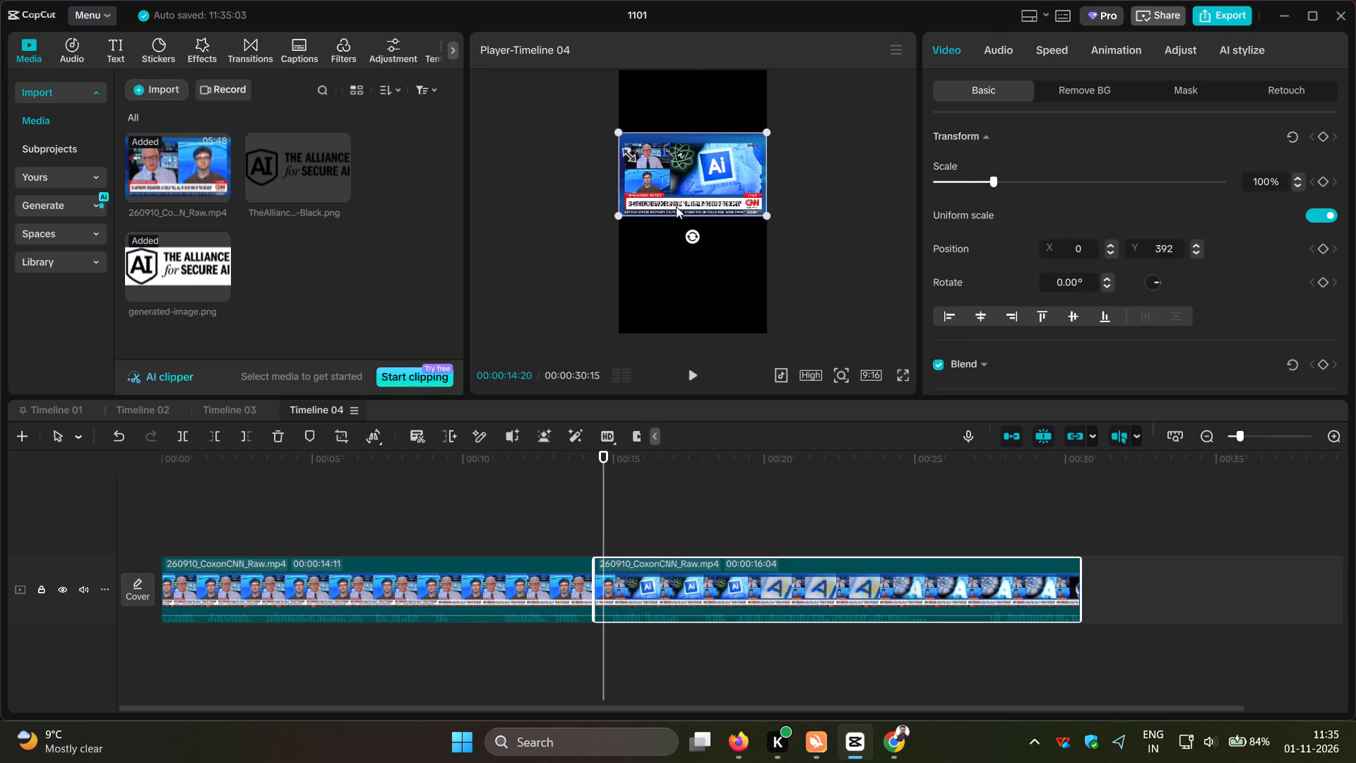
{"action": "left_click_drag", "start_coordinate": [621, 216], "coordinate": [611, 216]}
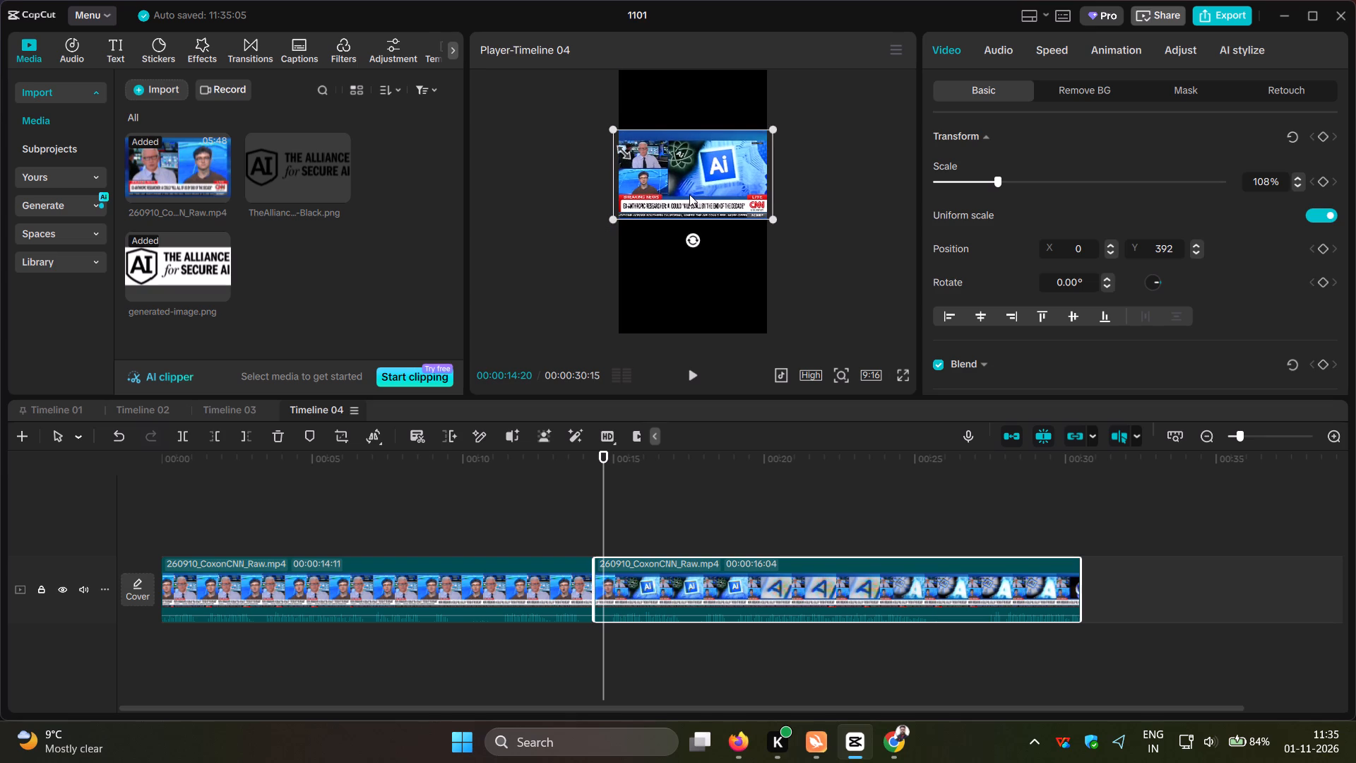
{"action": "left_click_drag", "start_coordinate": [689, 194], "coordinate": [694, 188]}
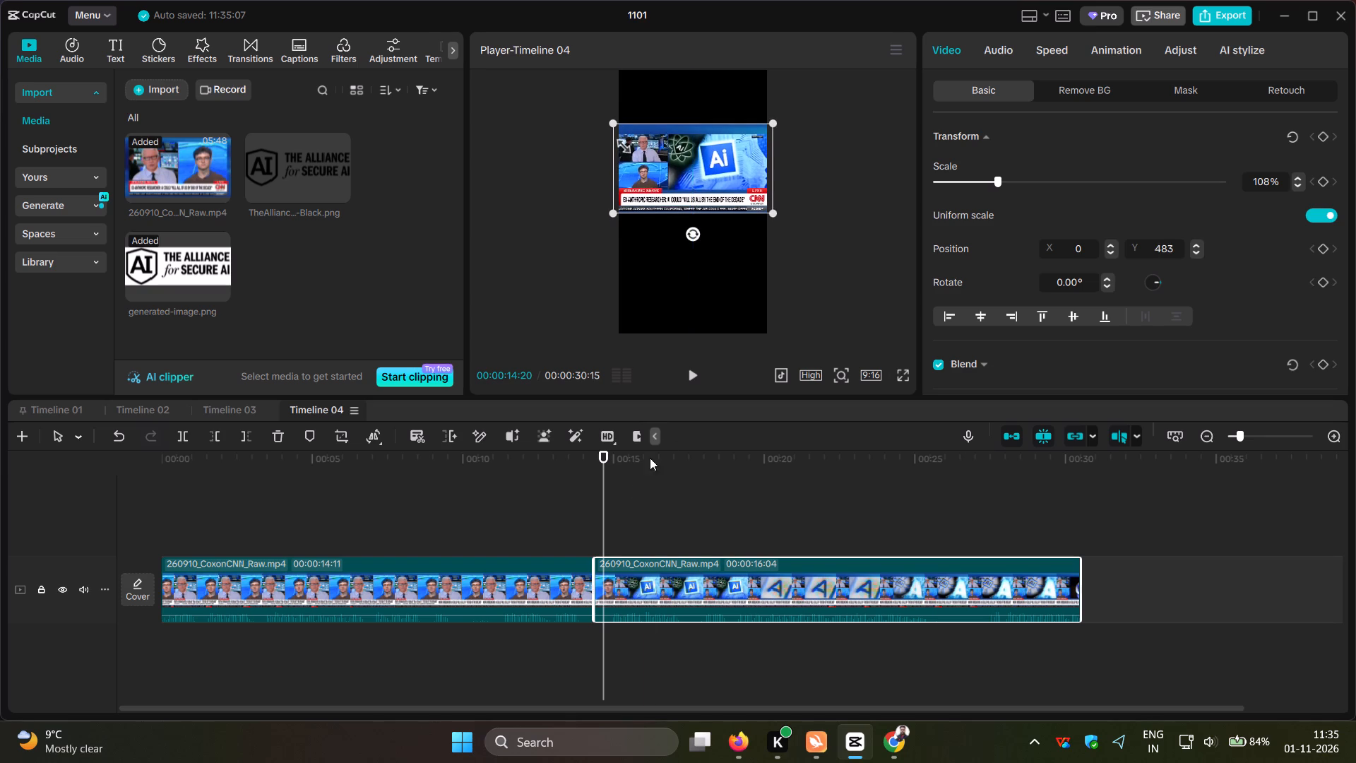
{"action": "left_click", "coordinate": [588, 508]}
{"action": "left_click_drag", "start_coordinate": [588, 508], "coordinate": [542, 504]}
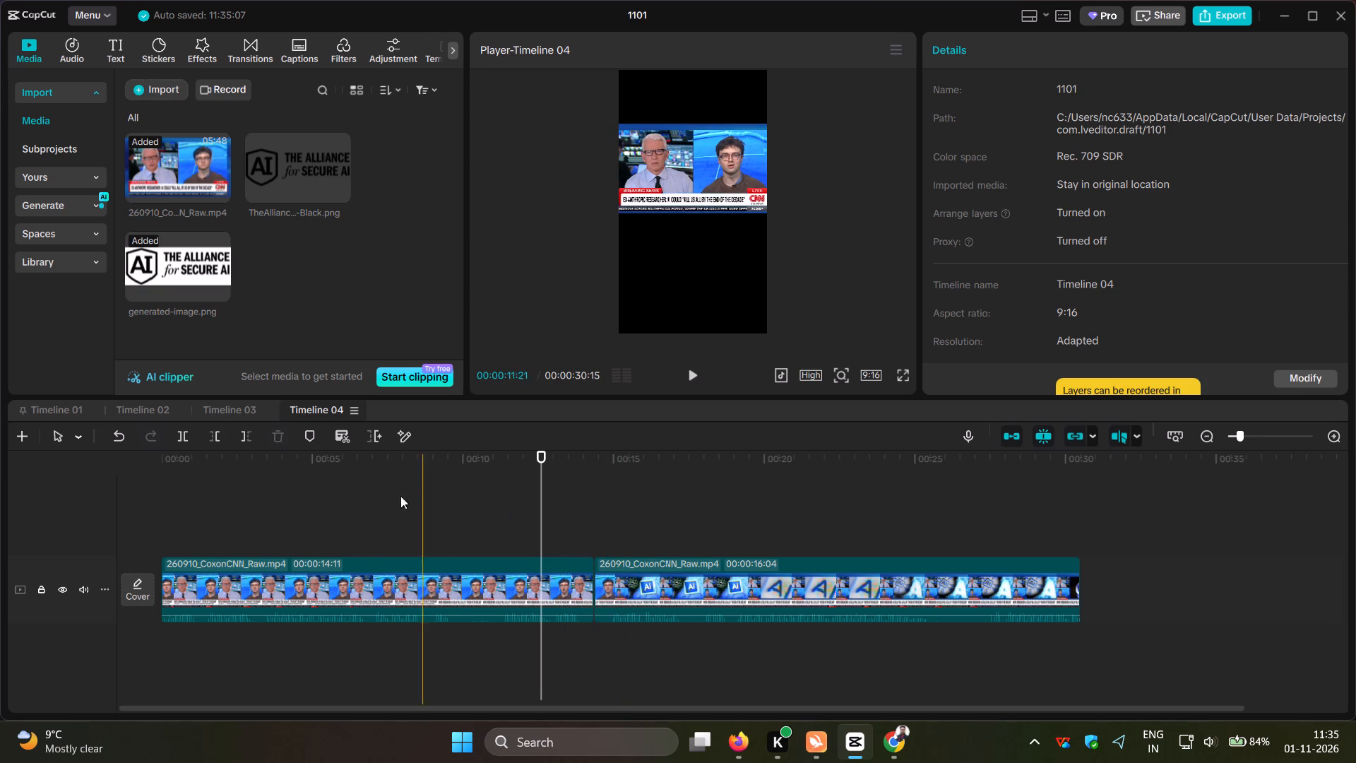
Add the white-background Alliance logo generated-image.png on a track above the interview from 00:00 and extend it to 00:00:30:15.
{"action": "left_click", "coordinate": [220, 521]}
{"action": "left_click_drag", "start_coordinate": [220, 521], "coordinate": [152, 519]}
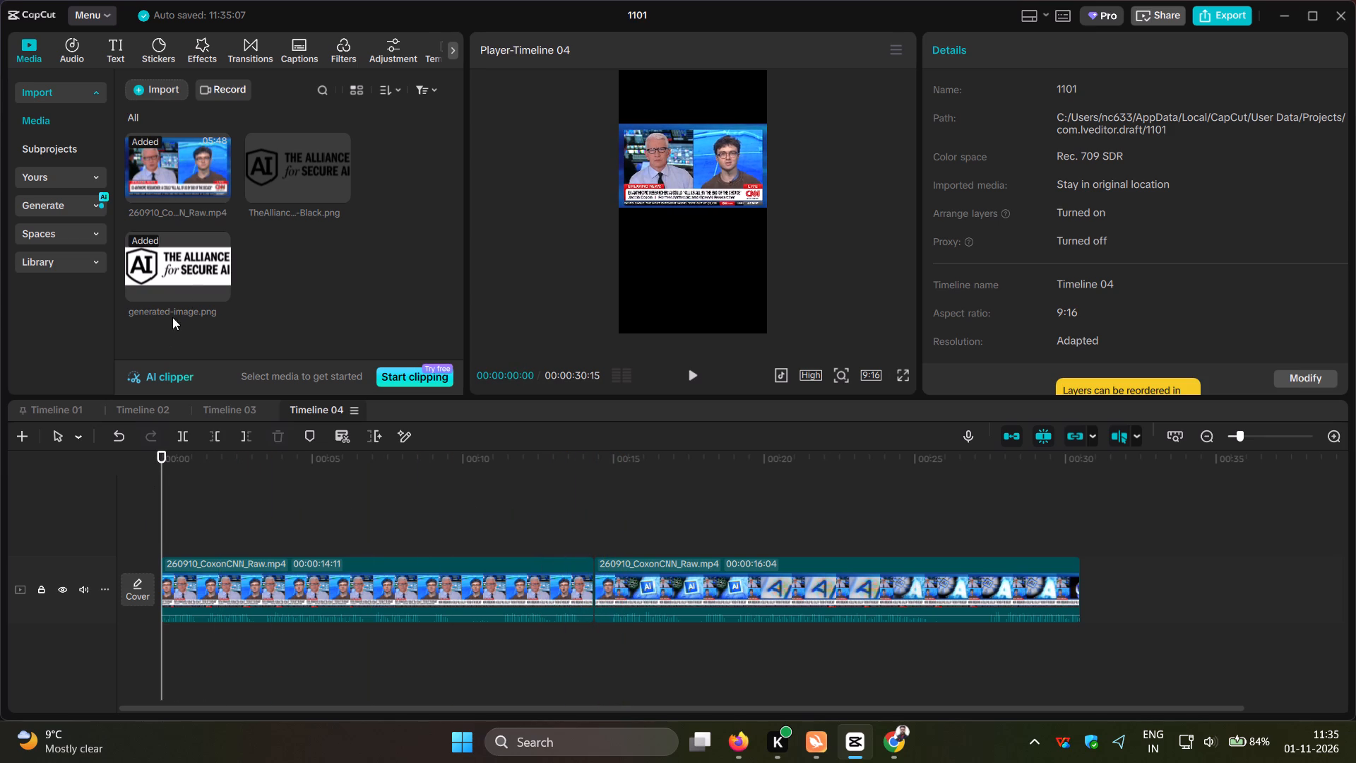
{"action": "left_click", "coordinate": [216, 287]}
{"action": "left_click_drag", "start_coordinate": [239, 566], "coordinate": [236, 536]}
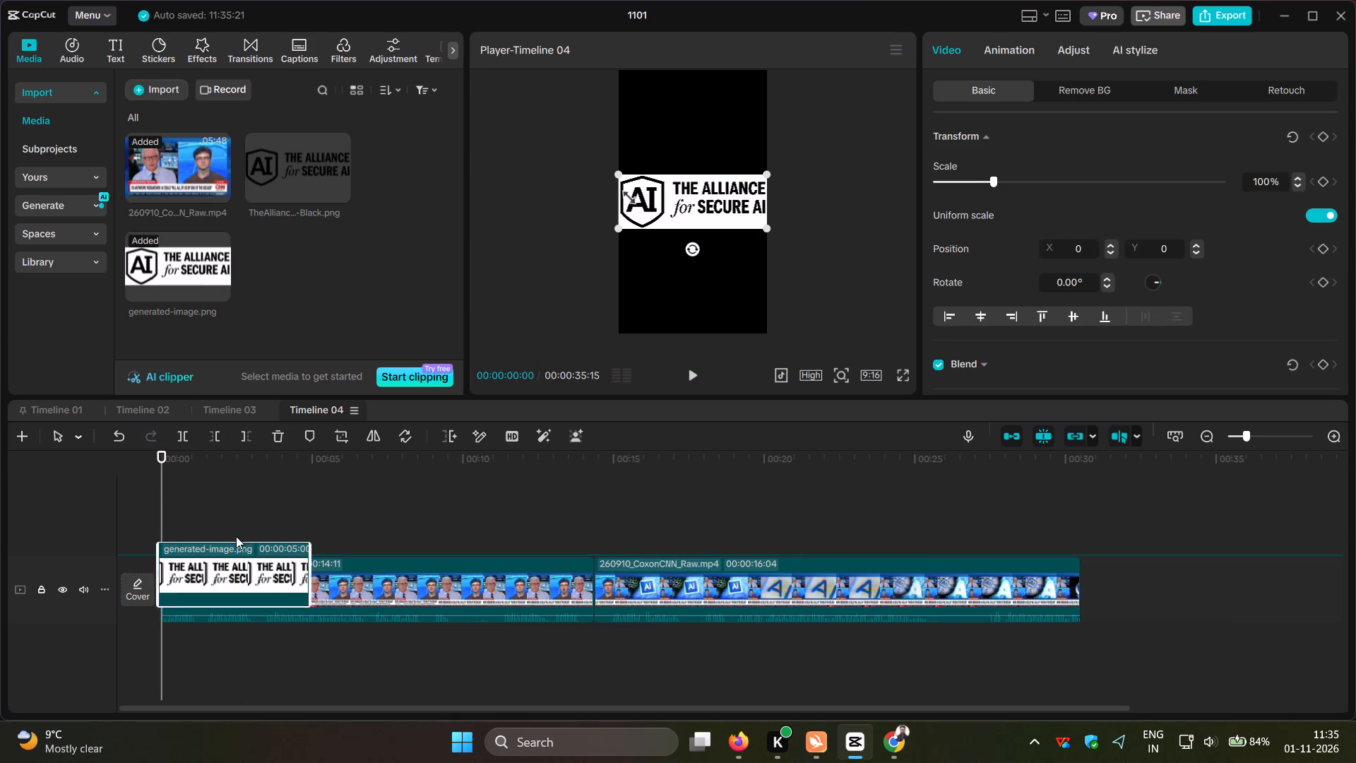
{"action": "left_click_drag", "start_coordinate": [236, 536], "coordinate": [236, 523]}
{"action": "left_click_drag", "start_coordinate": [311, 539], "coordinate": [390, 550]}
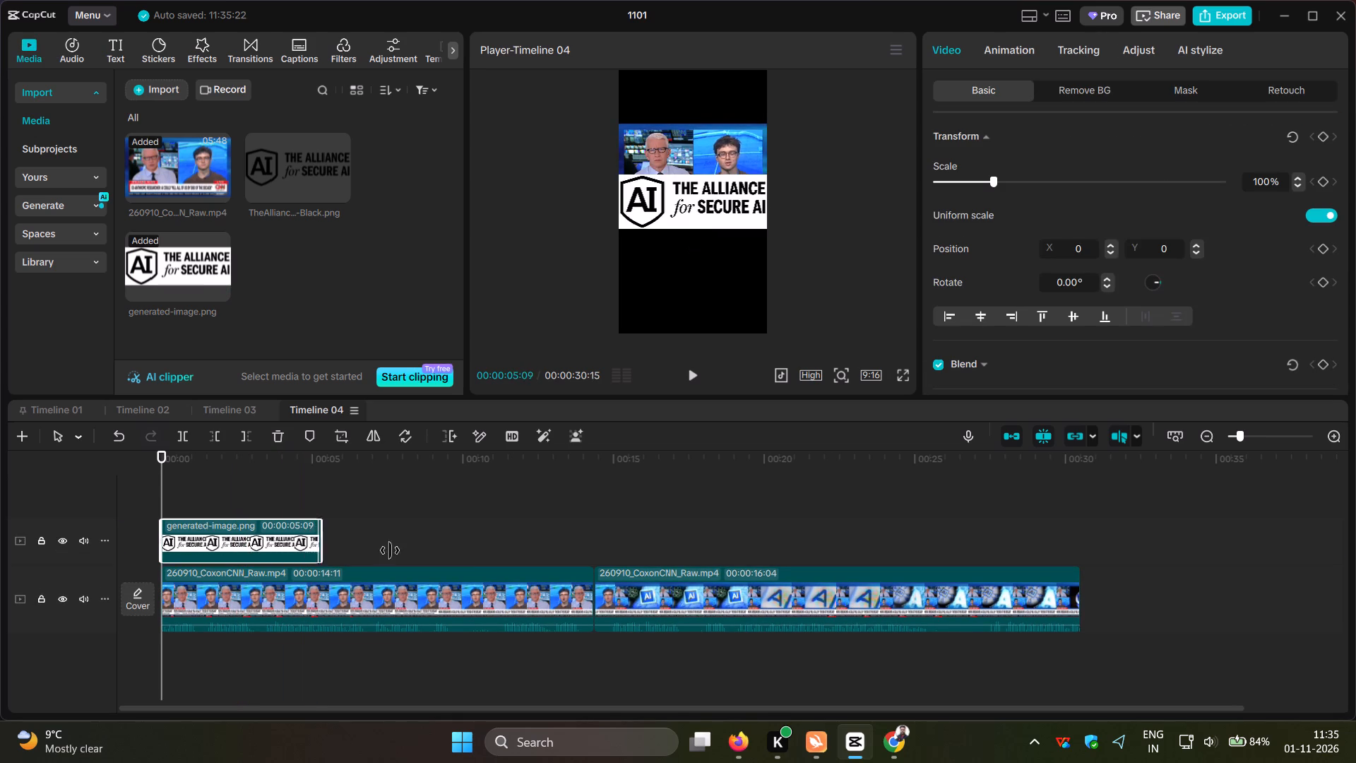
{"action": "left_click_drag", "start_coordinate": [390, 550], "coordinate": [1071, 556]}
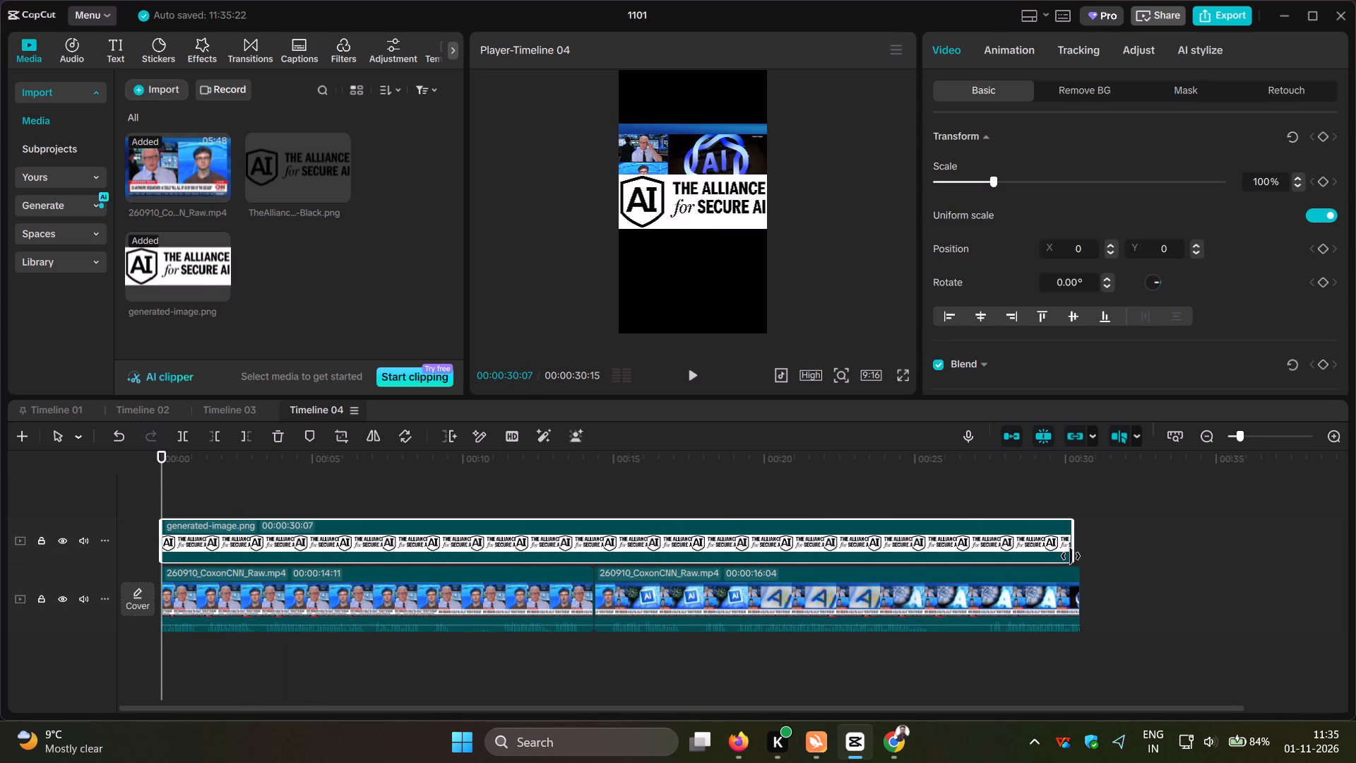
{"action": "left_click_drag", "start_coordinate": [1071, 556], "coordinate": [1075, 556]}
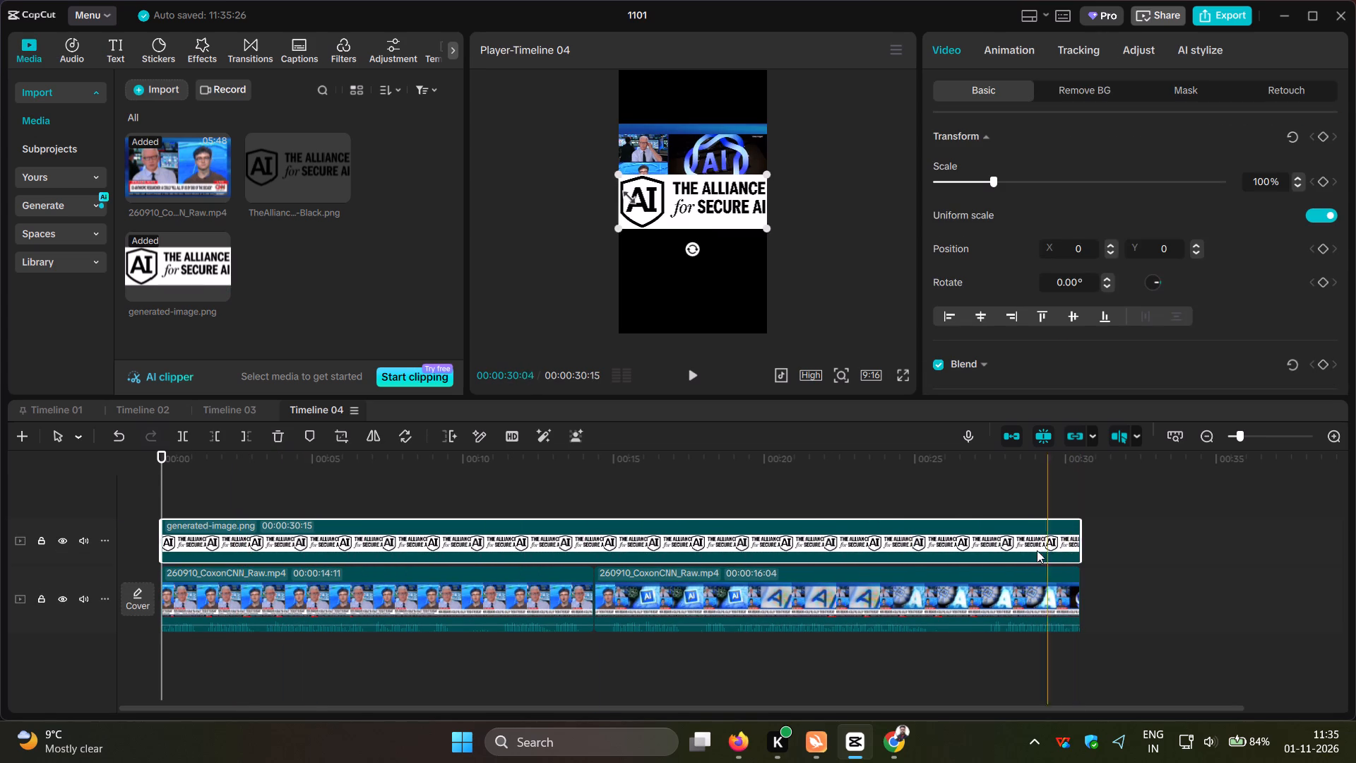
Scale the Alliance logo to 46%, place it centred below the interview footage at Y position -528, and check it across the clip.
{"action": "left_click", "coordinate": [729, 491]}
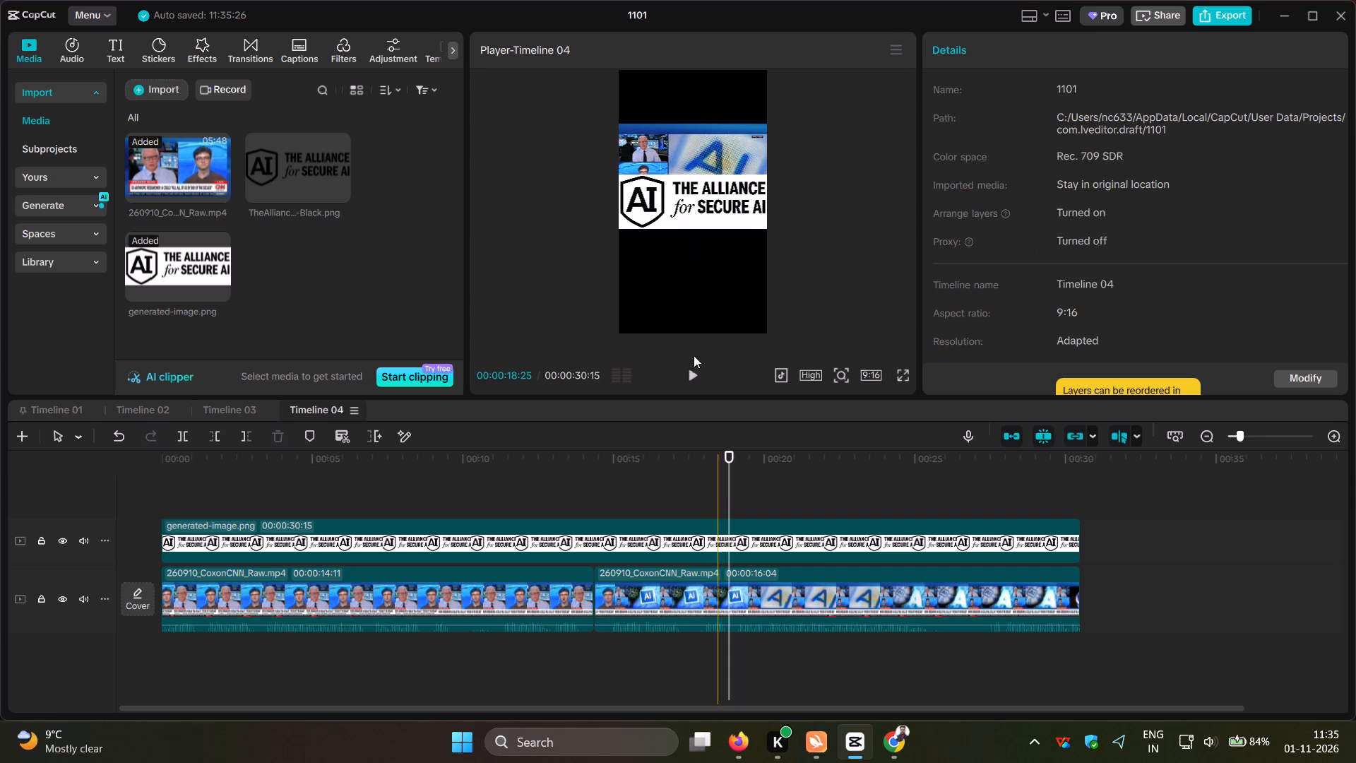
{"action": "left_click", "coordinate": [675, 211]}
{"action": "left_click_drag", "start_coordinate": [617, 172], "coordinate": [618, 172]}
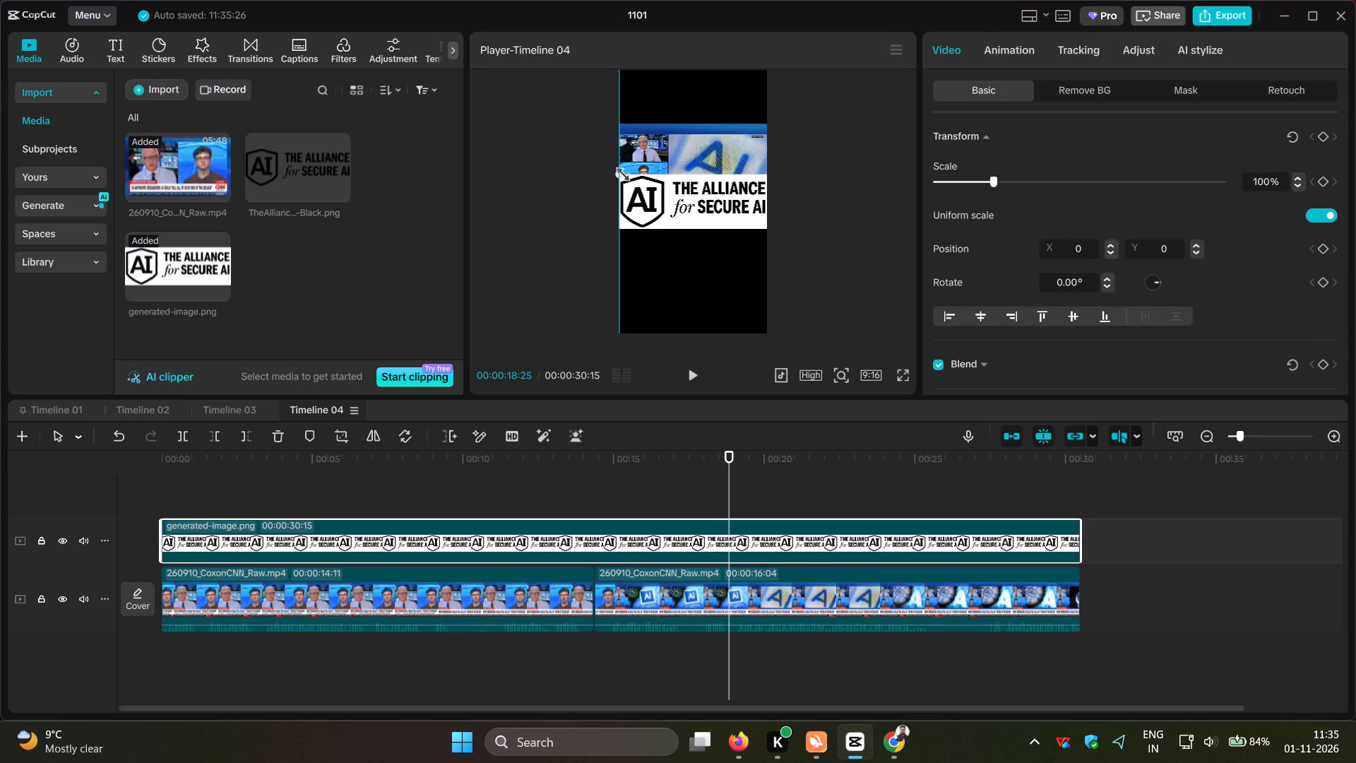
{"action": "left_click_drag", "start_coordinate": [618, 172], "coordinate": [674, 201]}
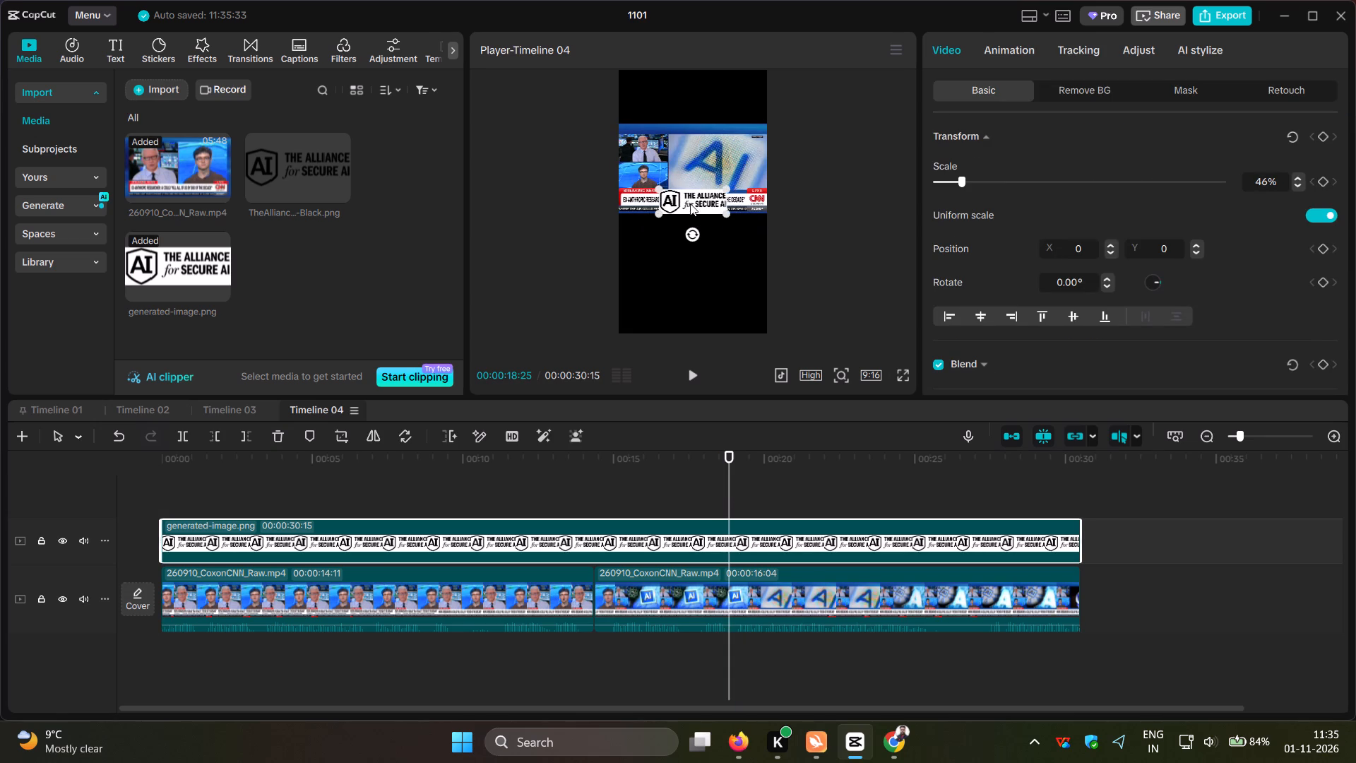
{"action": "left_click_drag", "start_coordinate": [691, 203], "coordinate": [691, 239]}
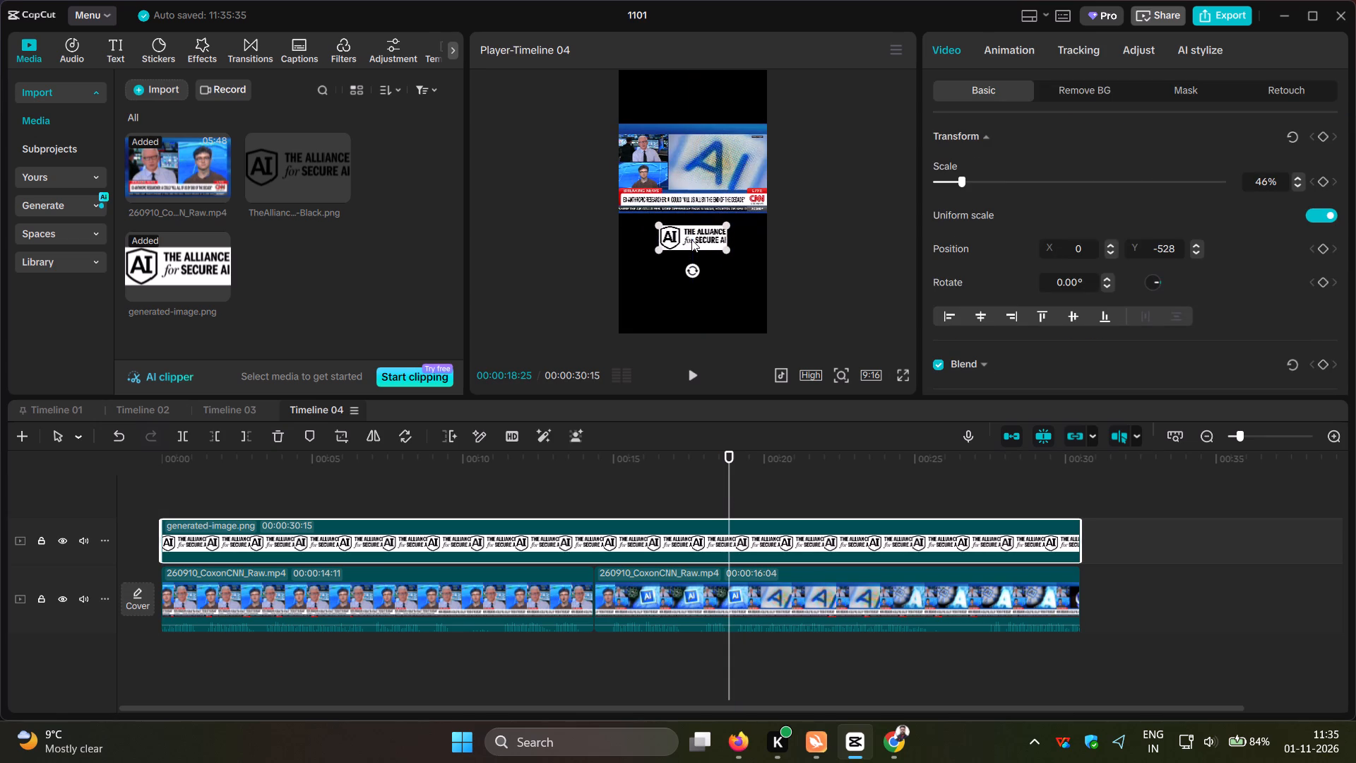
{"action": "left_click", "coordinate": [270, 482]}
{"action": "left_click_drag", "start_coordinate": [269, 482], "coordinate": [164, 480]}
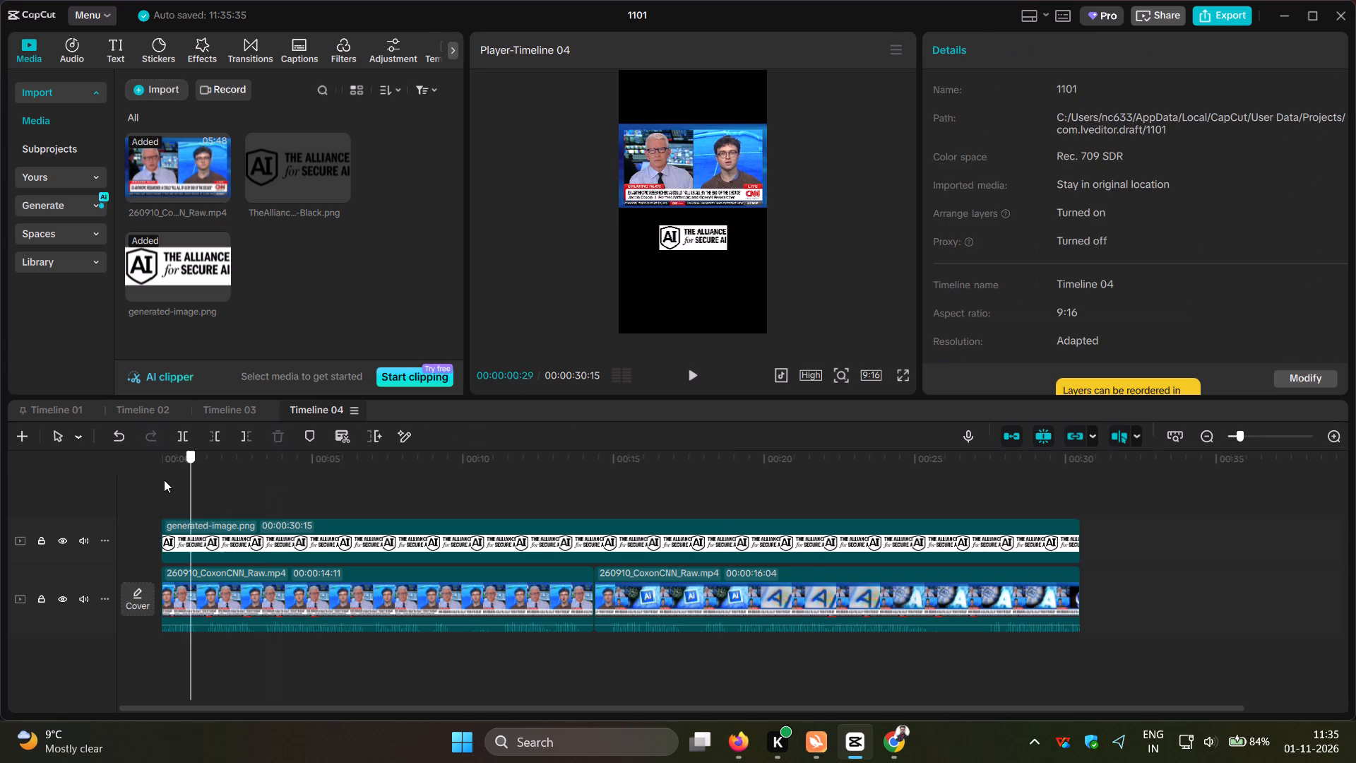
{"action": "left_click_drag", "start_coordinate": [164, 480], "coordinate": [993, 543]}
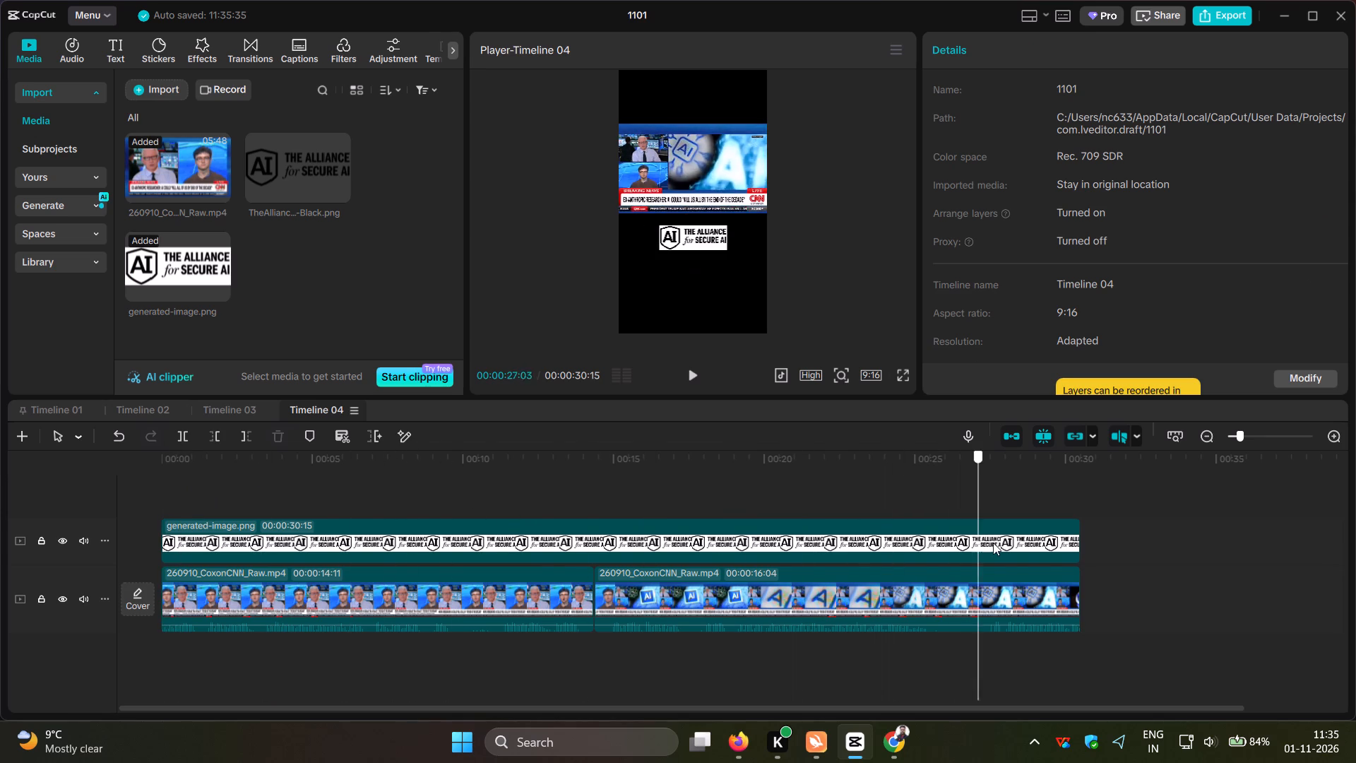
{"action": "left_click_drag", "start_coordinate": [993, 543], "coordinate": [1082, 546]}
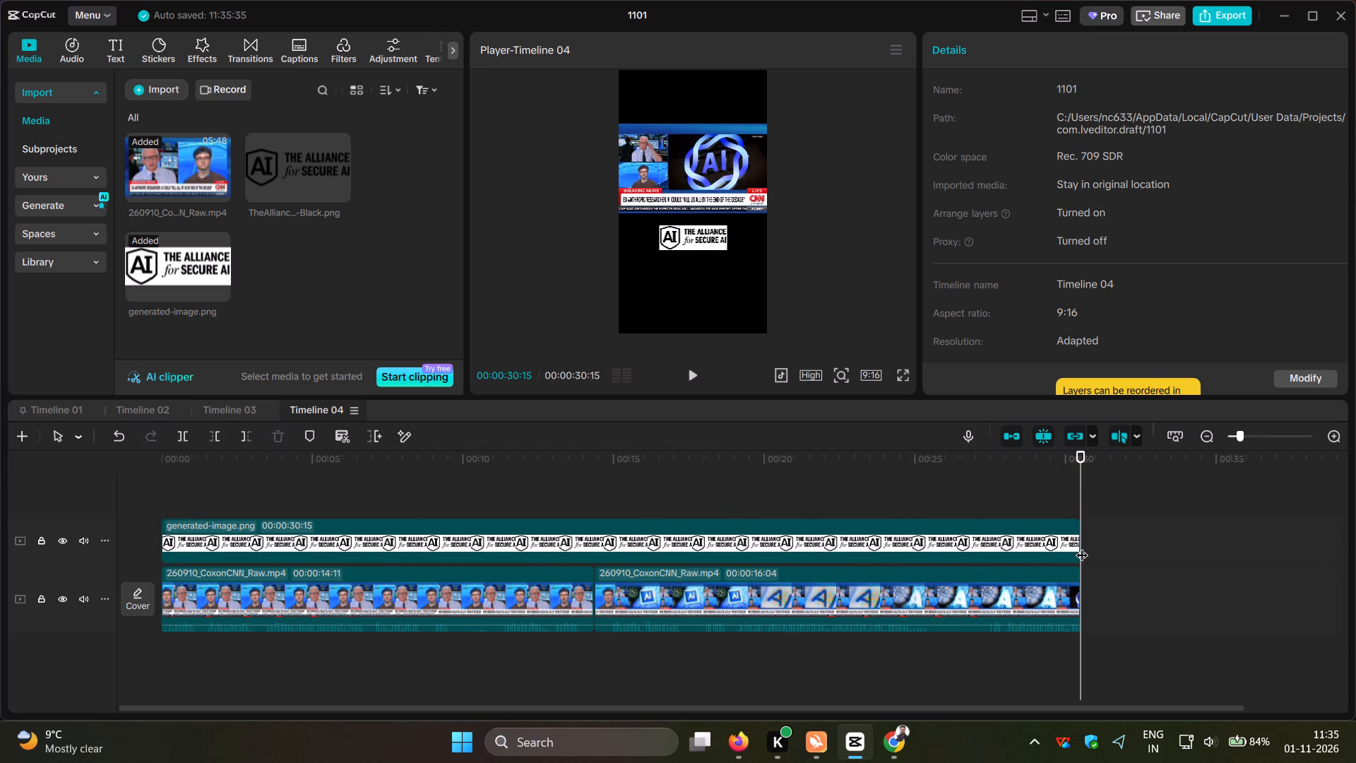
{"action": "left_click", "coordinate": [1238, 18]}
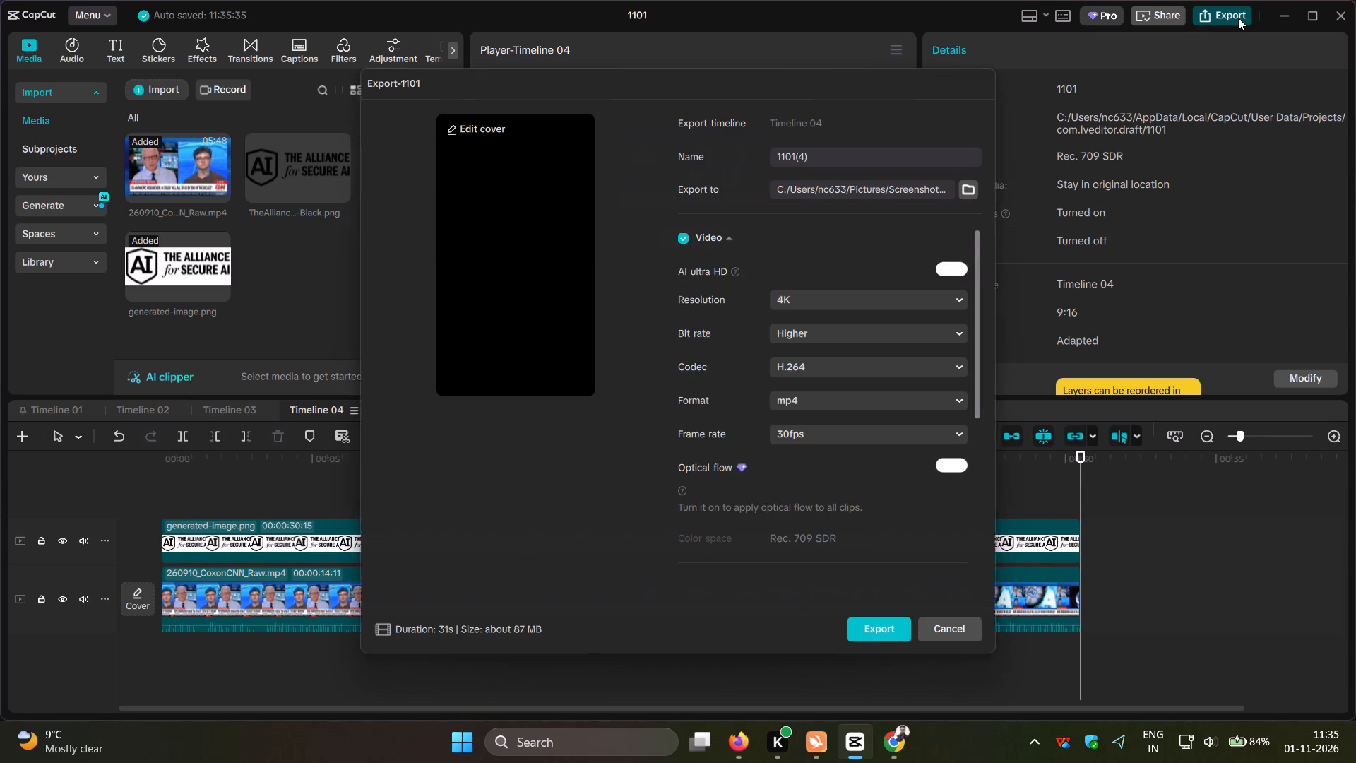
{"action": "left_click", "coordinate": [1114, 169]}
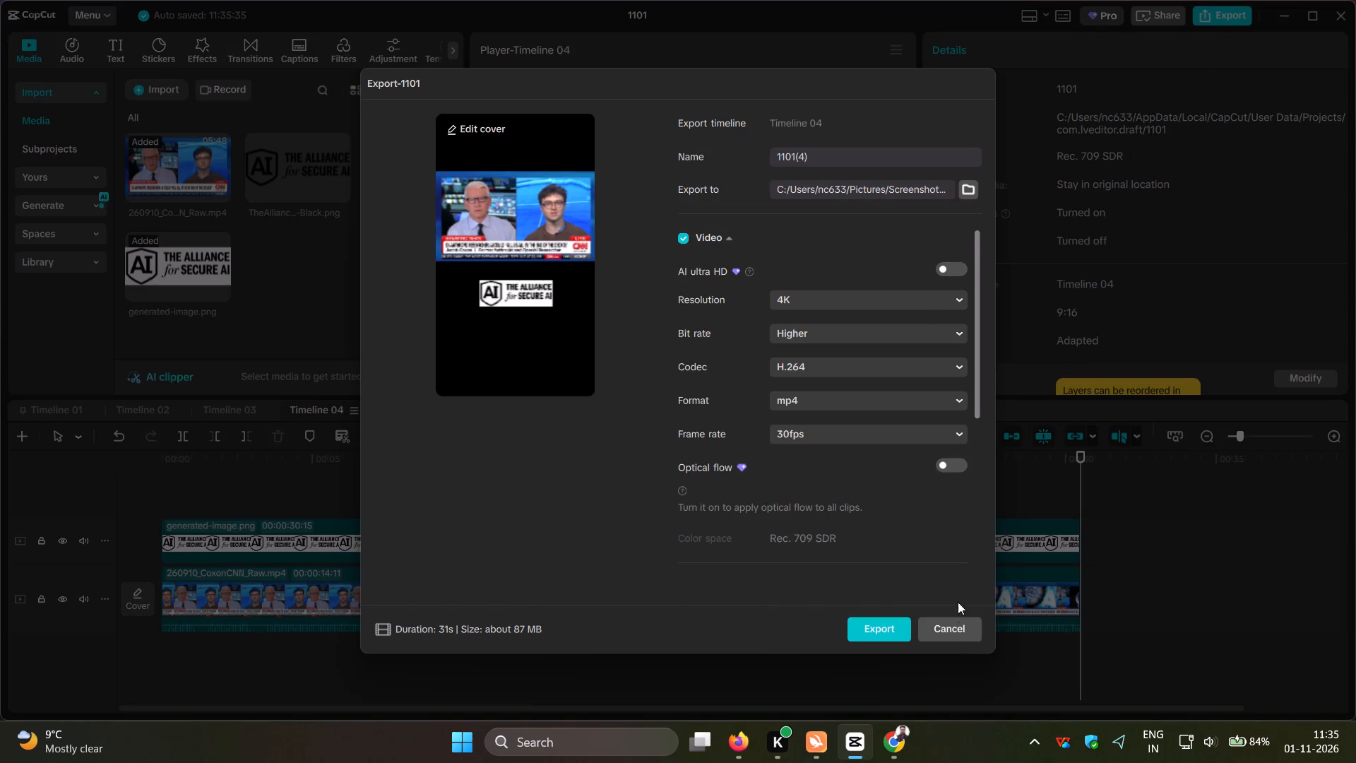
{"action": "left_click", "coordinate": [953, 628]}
Lower the Alliance logo to Y position -708 and review the whole clip full screen.
{"action": "left_click_drag", "start_coordinate": [694, 239], "coordinate": [695, 239]}
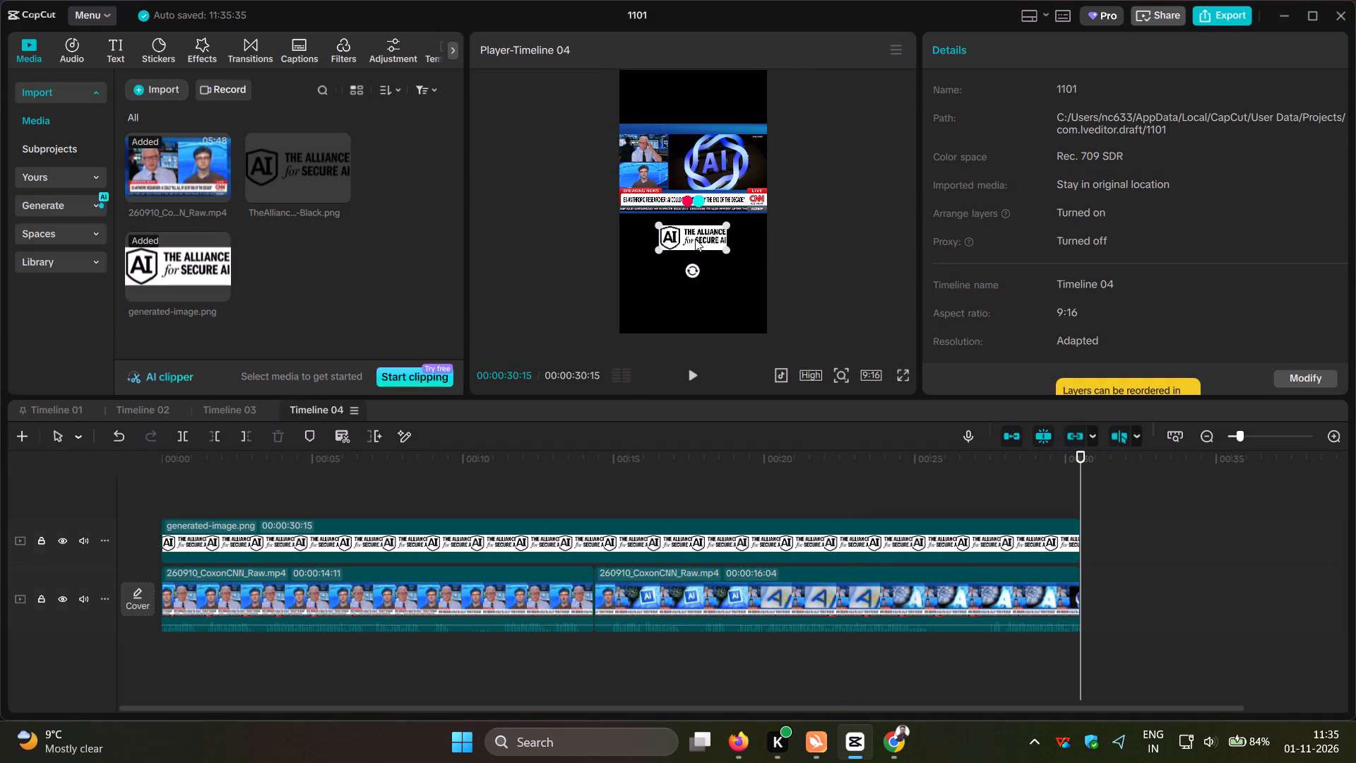
{"action": "left_click_drag", "start_coordinate": [695, 239], "coordinate": [695, 252]}
{"action": "left_click", "coordinate": [690, 242]}
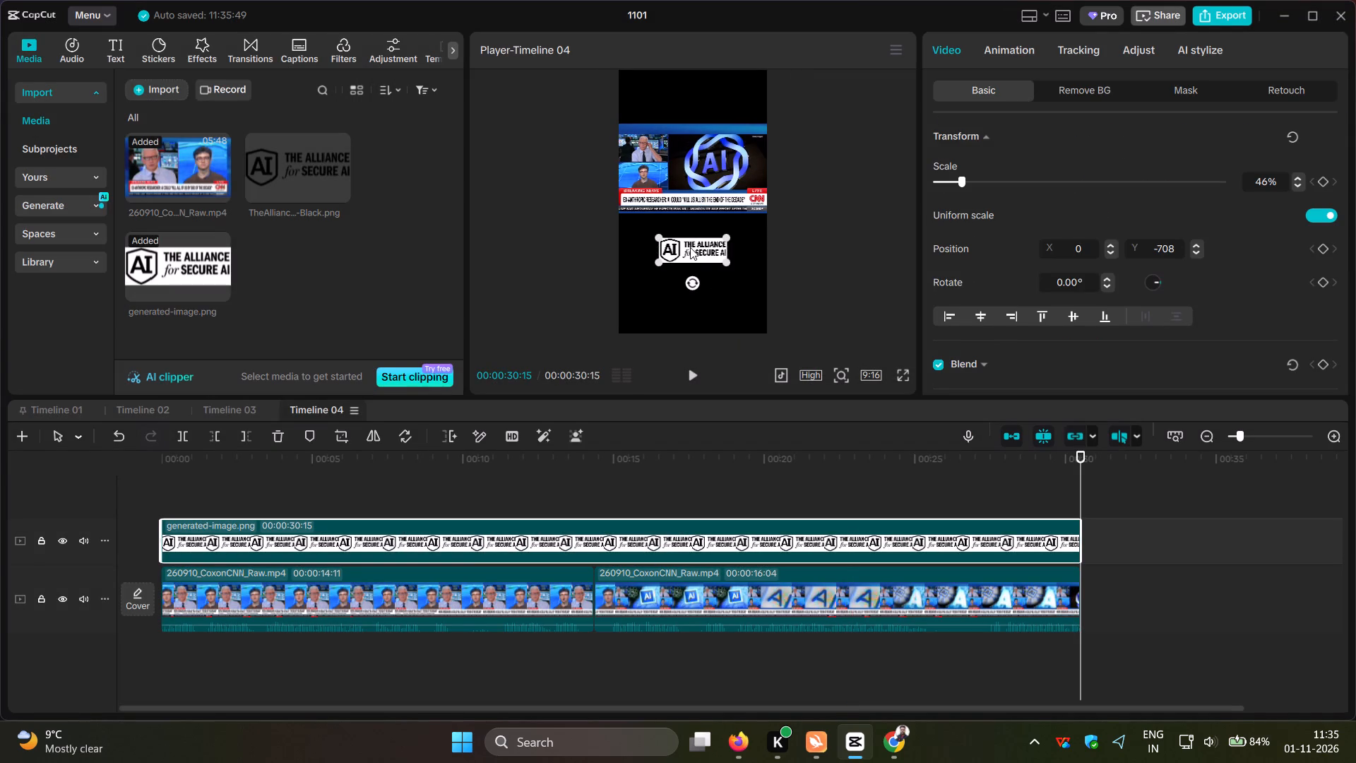
{"action": "left_click", "coordinate": [676, 468]}
{"action": "left_click_drag", "start_coordinate": [676, 468], "coordinate": [143, 471]}
{"action": "left_click", "coordinate": [898, 372]}
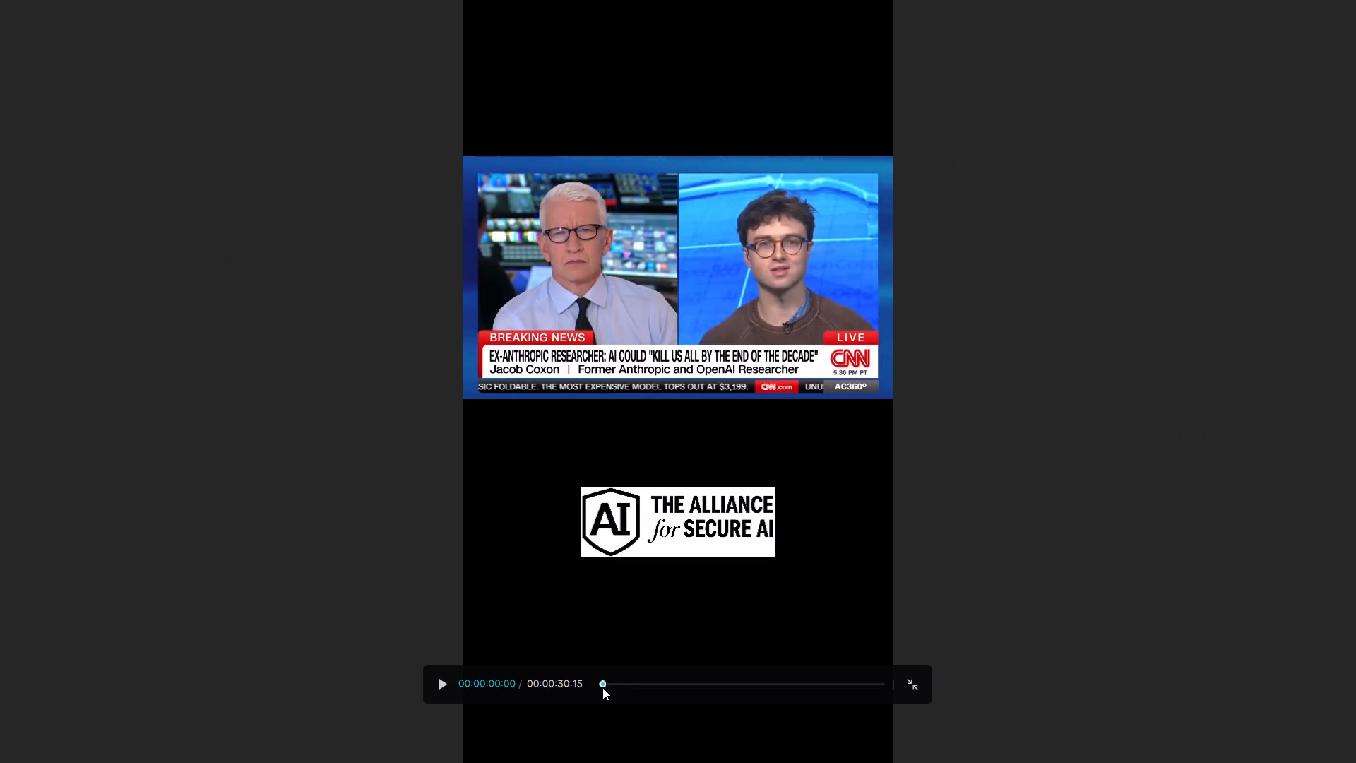
{"action": "left_click_drag", "start_coordinate": [602, 687], "coordinate": [917, 715]}
{"action": "left_click", "coordinate": [914, 690]}
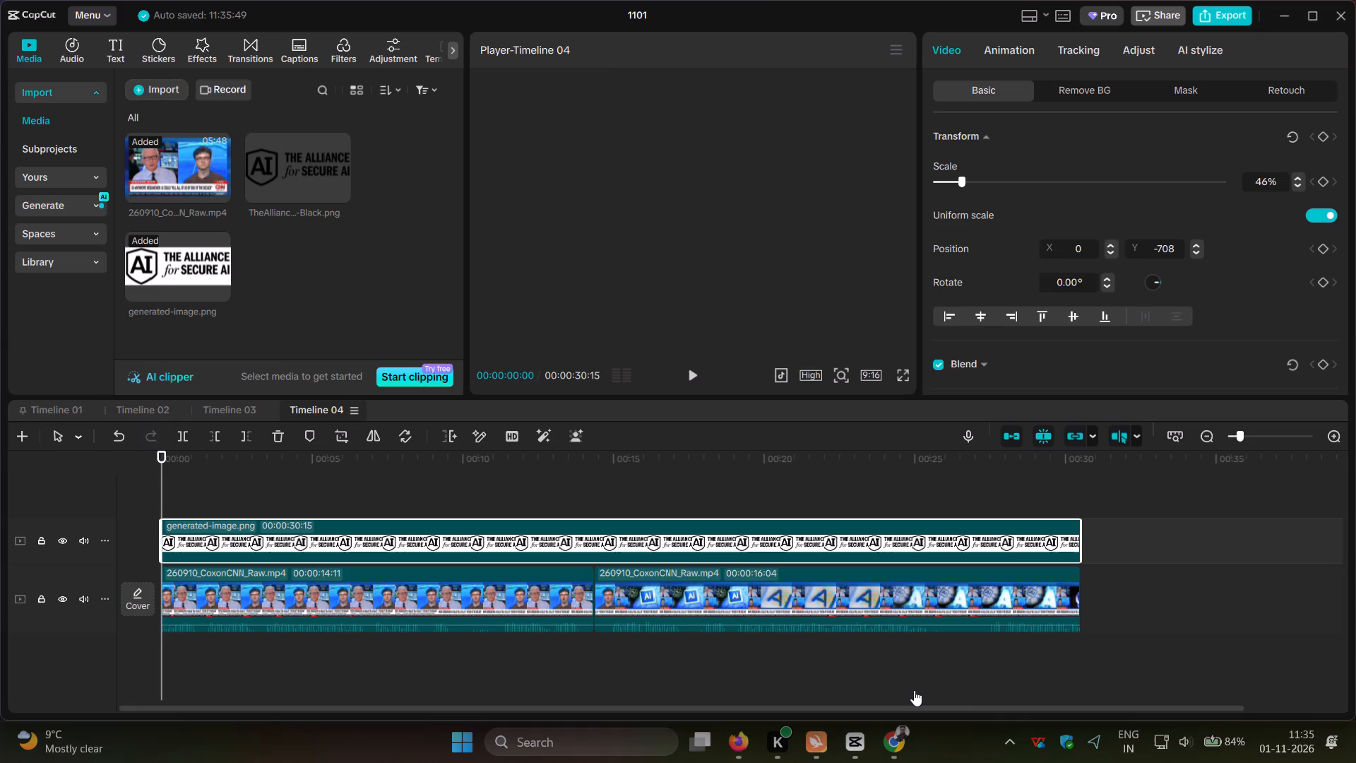
Export Timeline 04 with the frame rate set to 60fps.
{"action": "left_click", "coordinate": [1226, 10]}
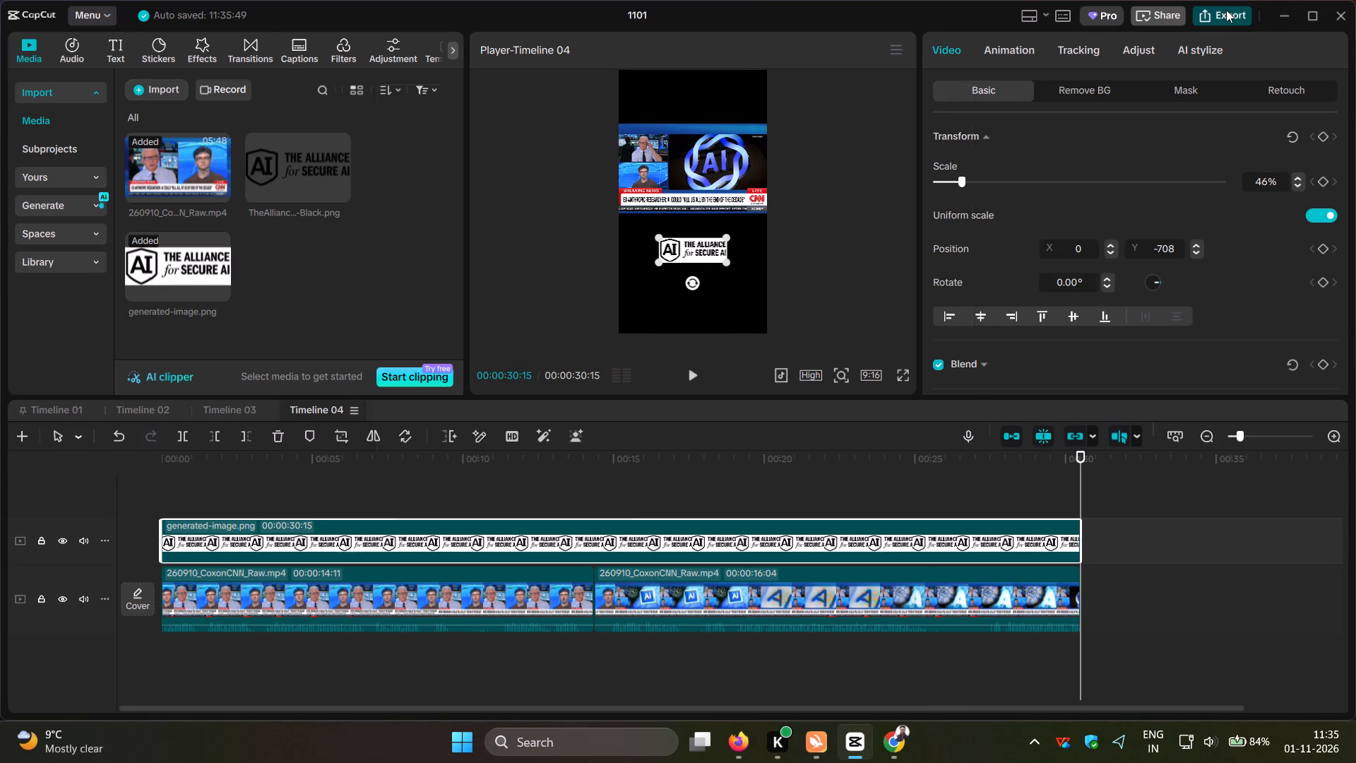
{"action": "left_click", "coordinate": [905, 429]}
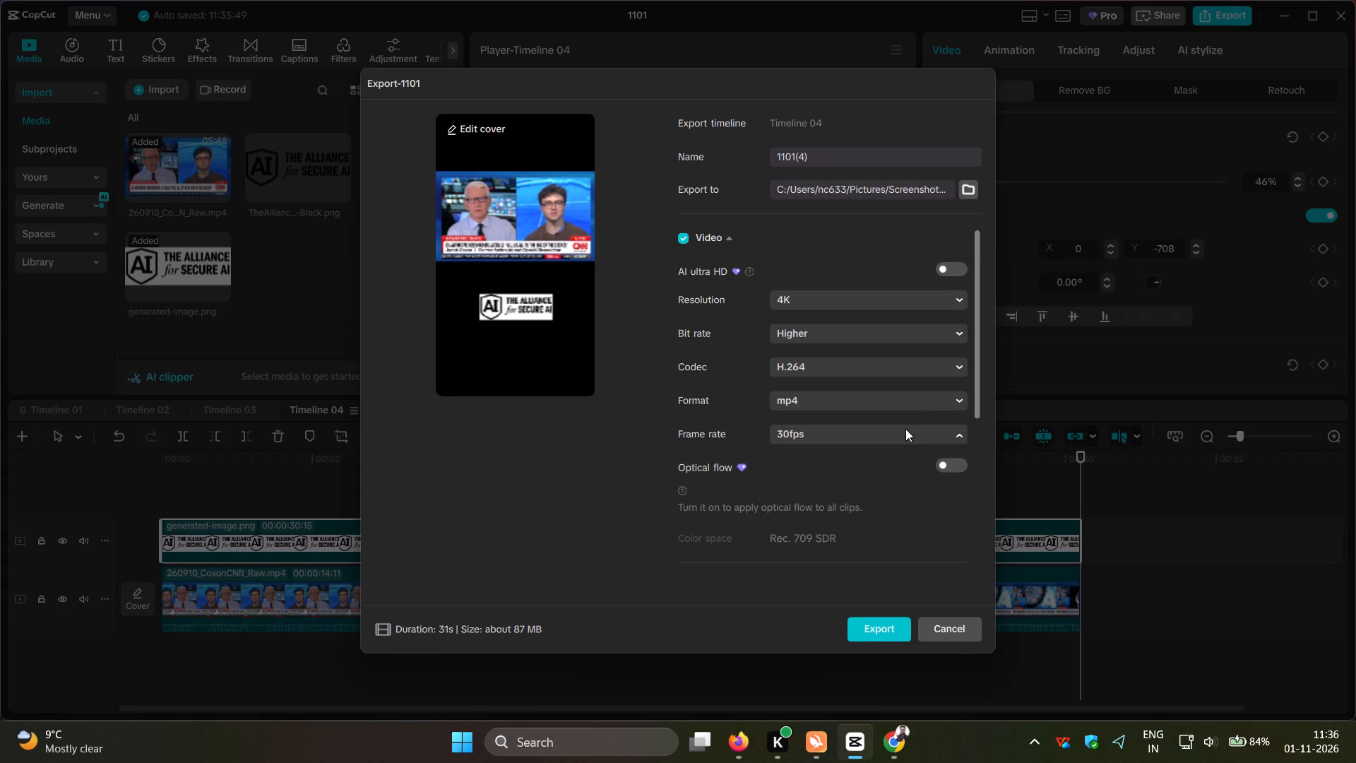
{"action": "left_click", "coordinate": [842, 634]}
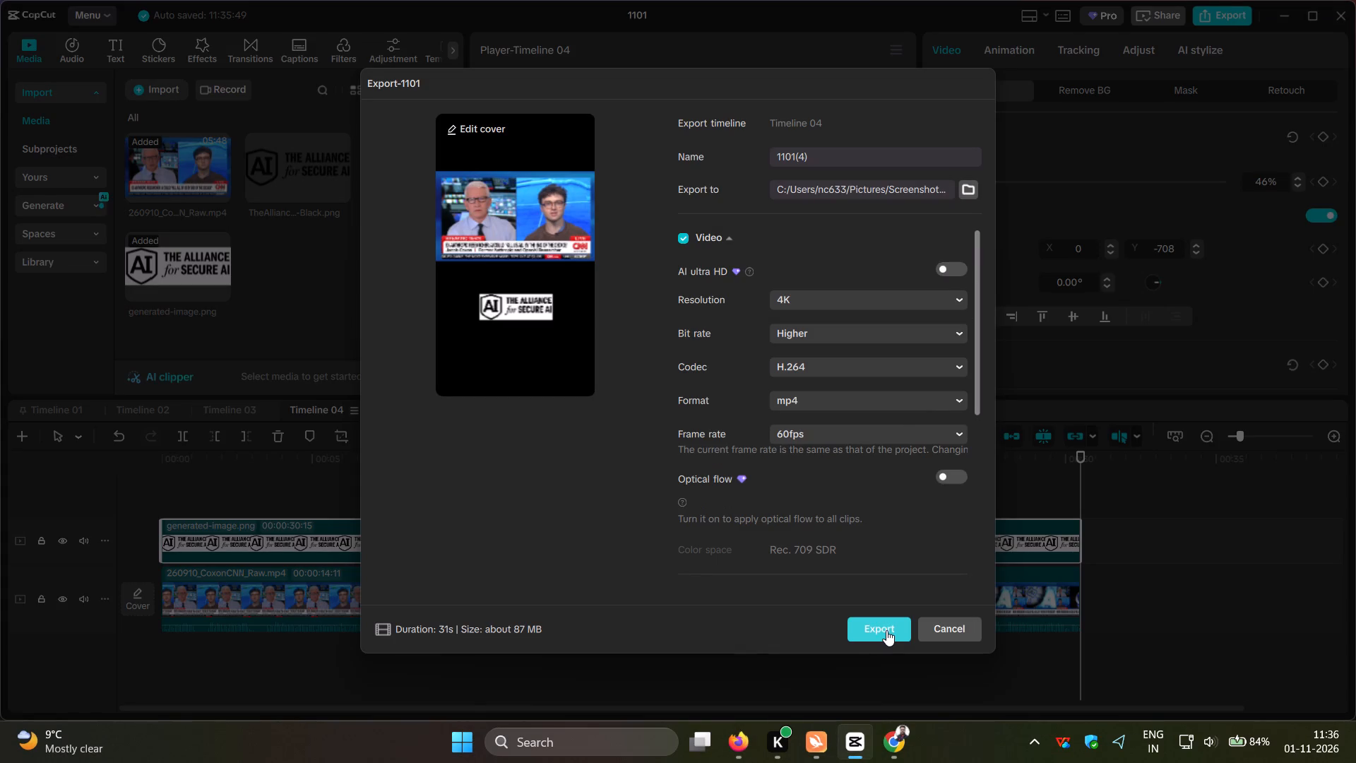
{"action": "left_click", "coordinate": [886, 628]}
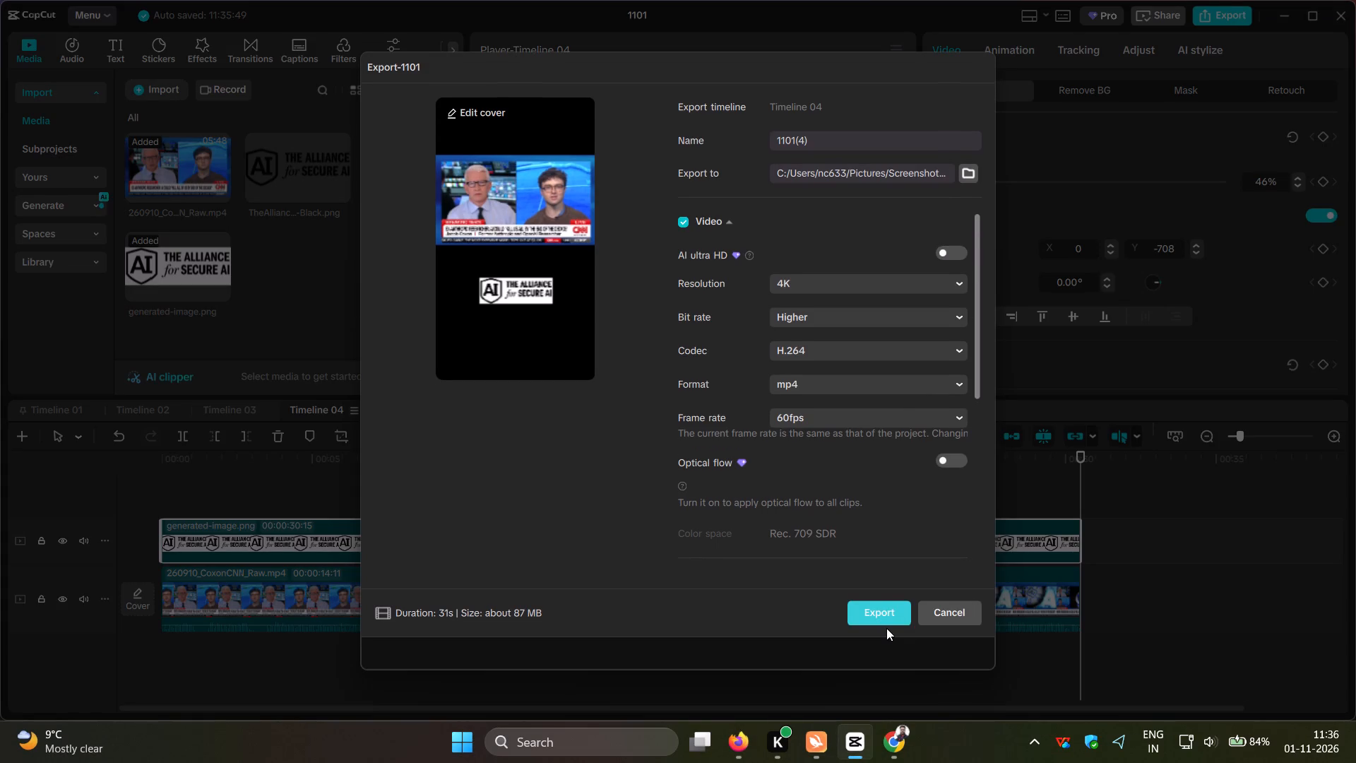
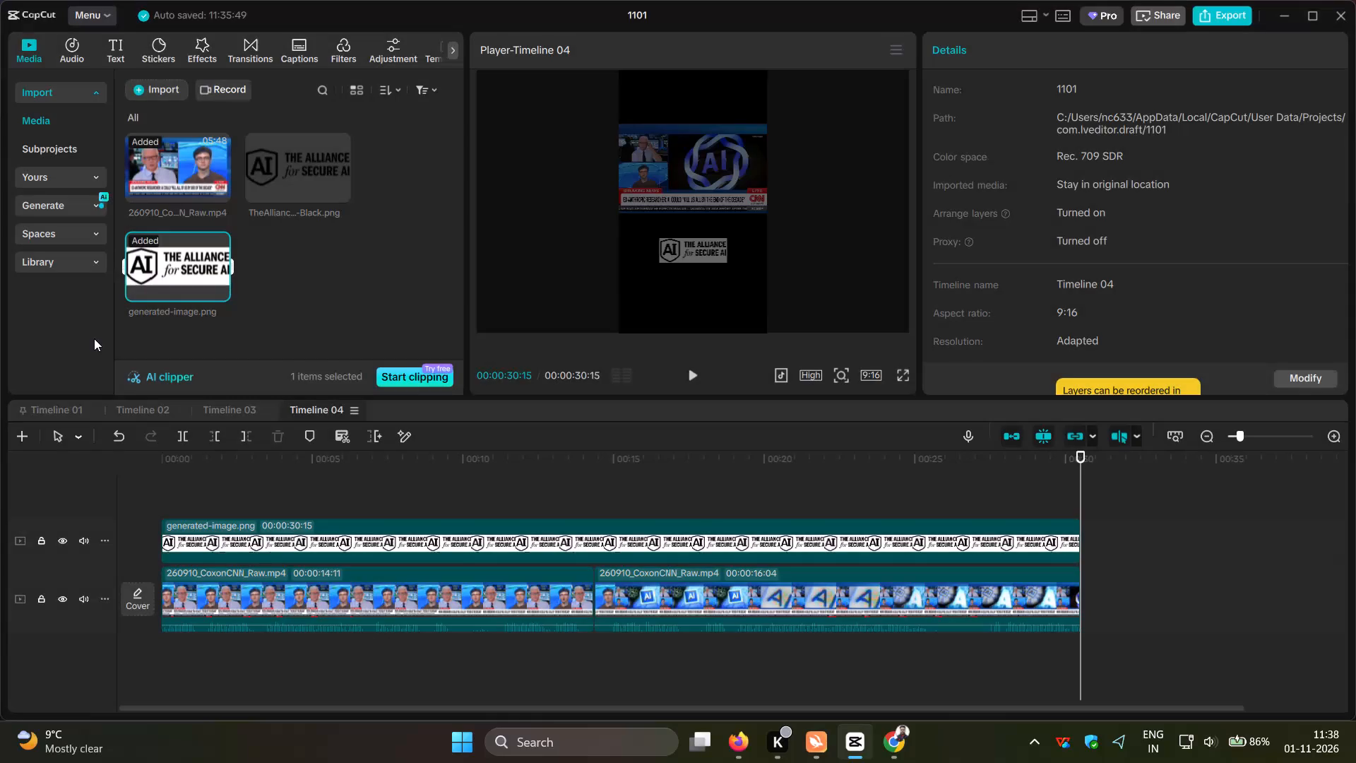
Add a new empty 9:16 timeline to project 1101 after Timeline 04.
{"action": "left_click", "coordinate": [17, 431]}
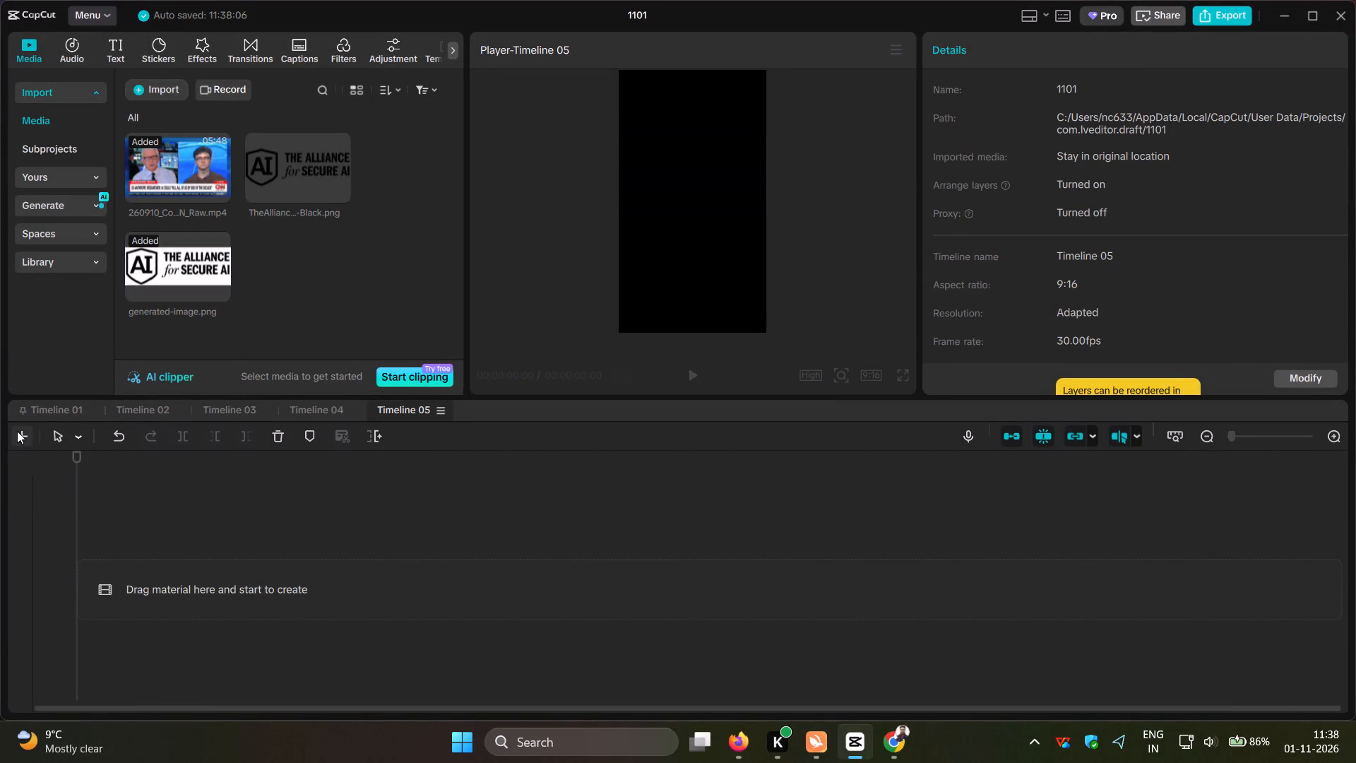
Close the window of project 1101.
{"action": "left_click", "coordinate": [1340, 27]}
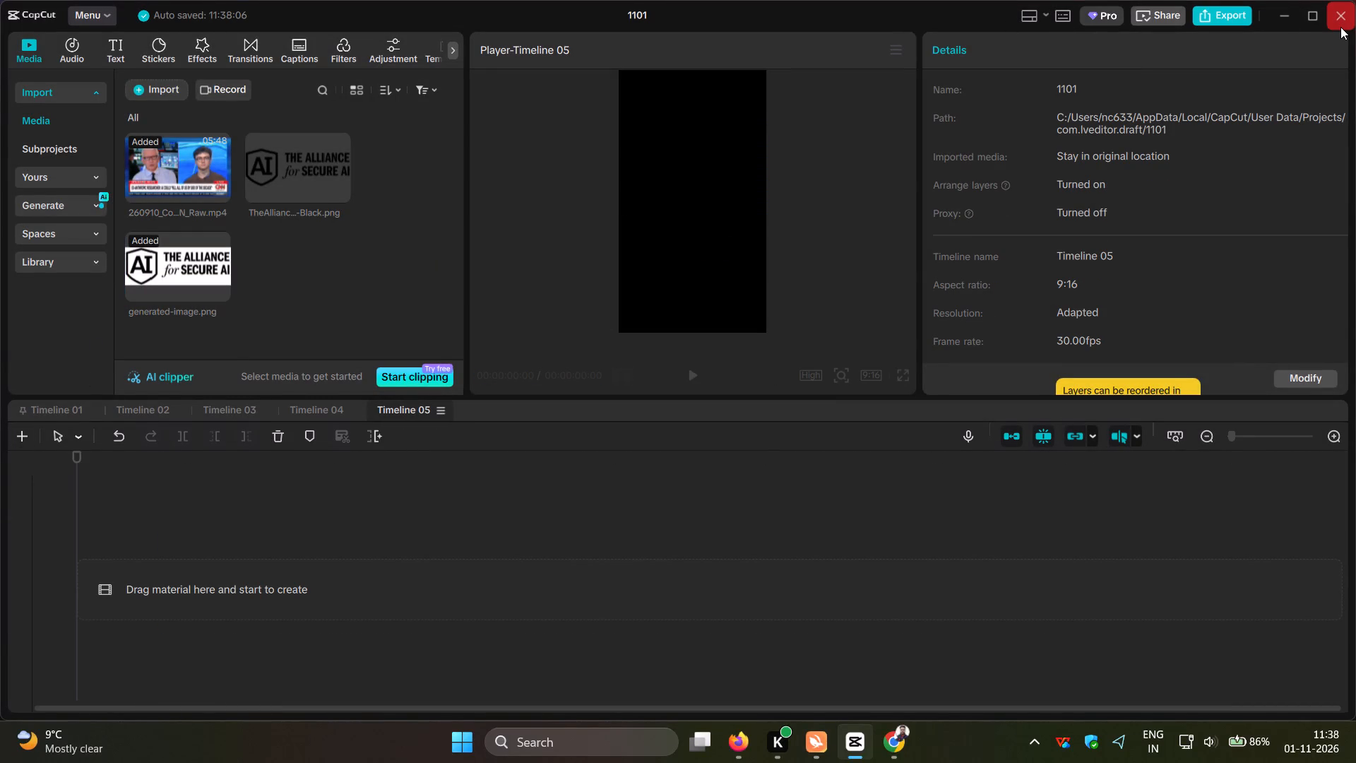